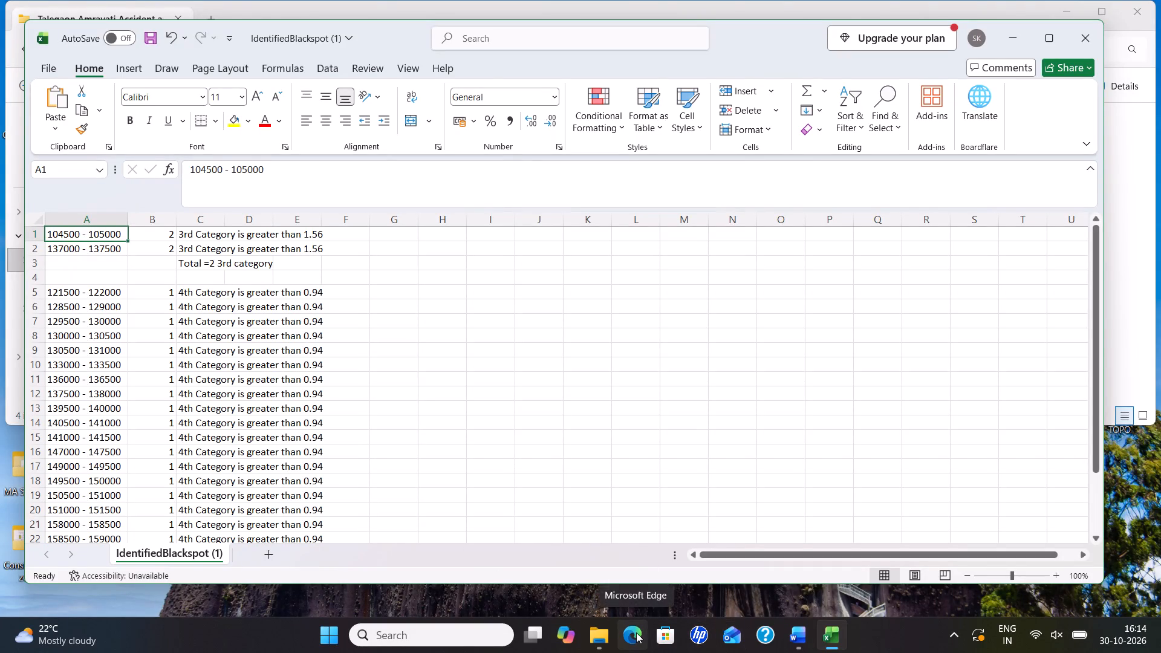
# Review the chainage stretches and category remarks in the IdentifiedBlackspot (1) worksheet.
pyautogui.scroll(-1, 235, 419)
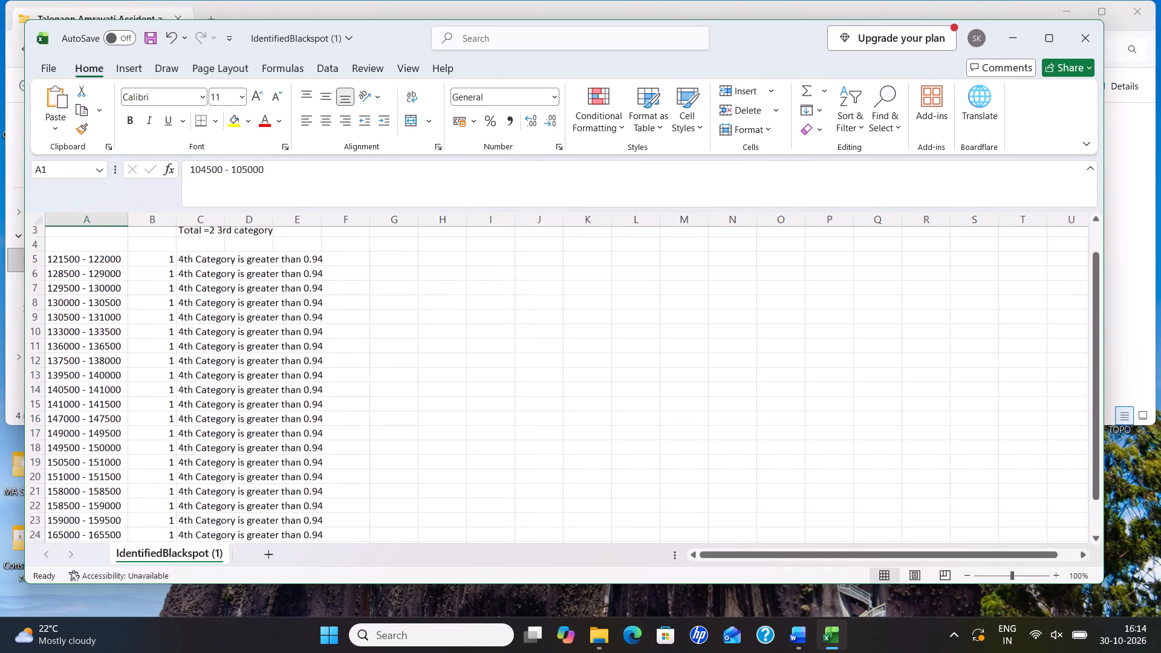
pyautogui.scroll(-2, 235, 419)
pyautogui.scroll(6, 250, 430)
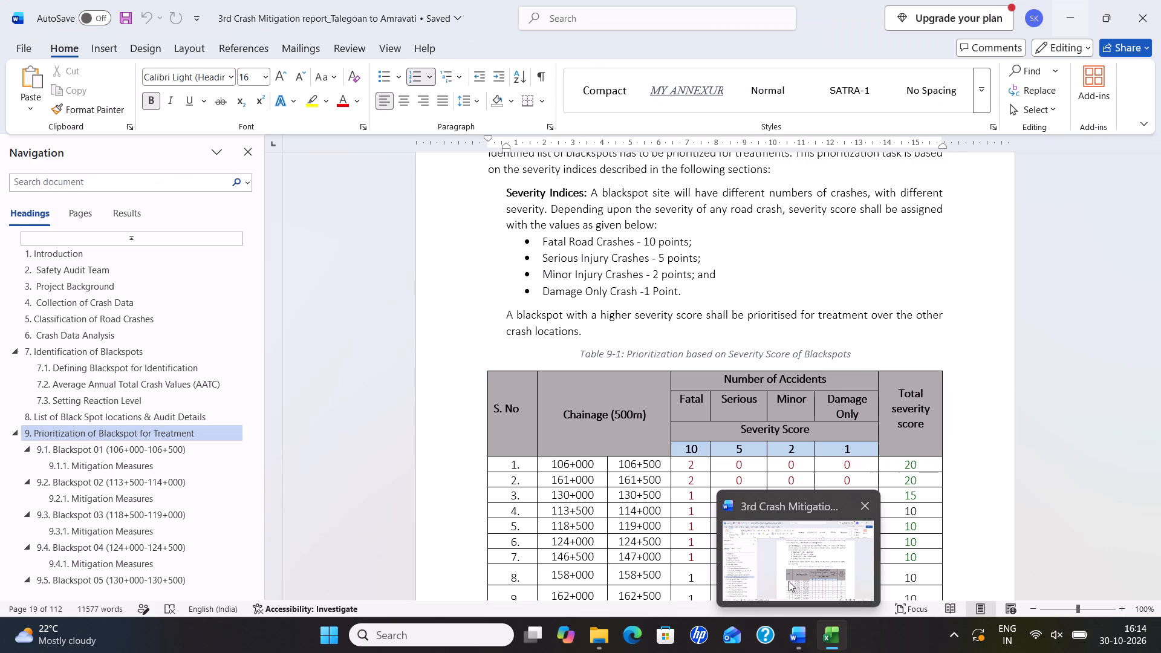
# Switch to the 3rd Crash Mitigation report in Word and examine Table 9-1 and the sections for Blackspots 02 to 04.
pyautogui.click(789, 581)
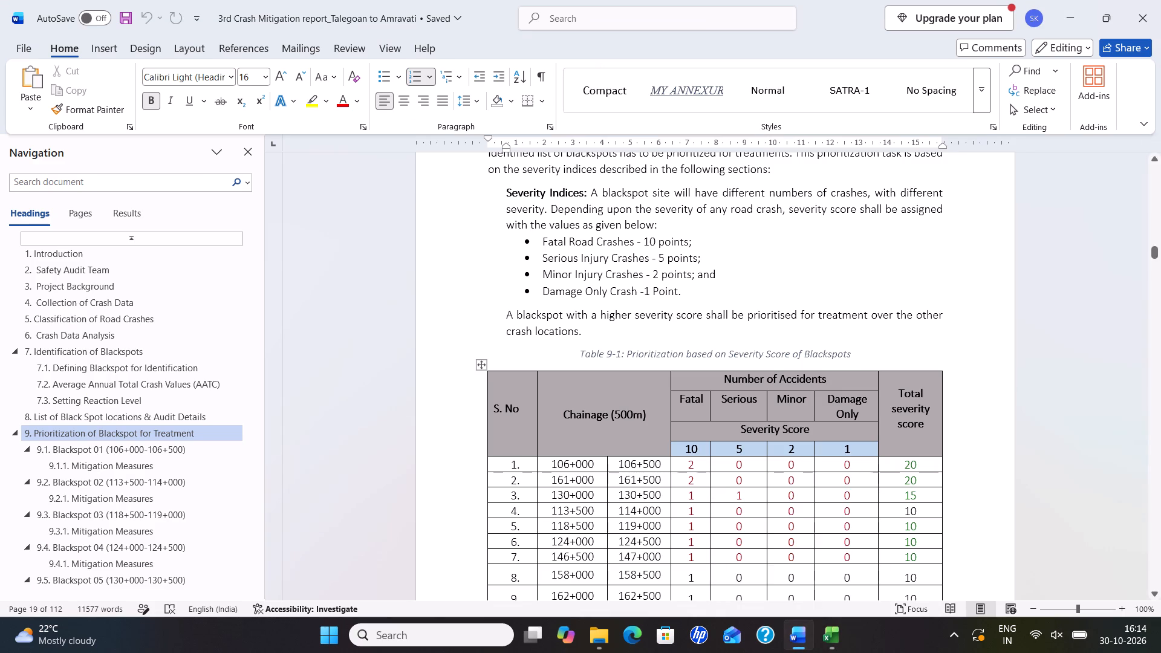
pyautogui.scroll(-4, 593, 504)
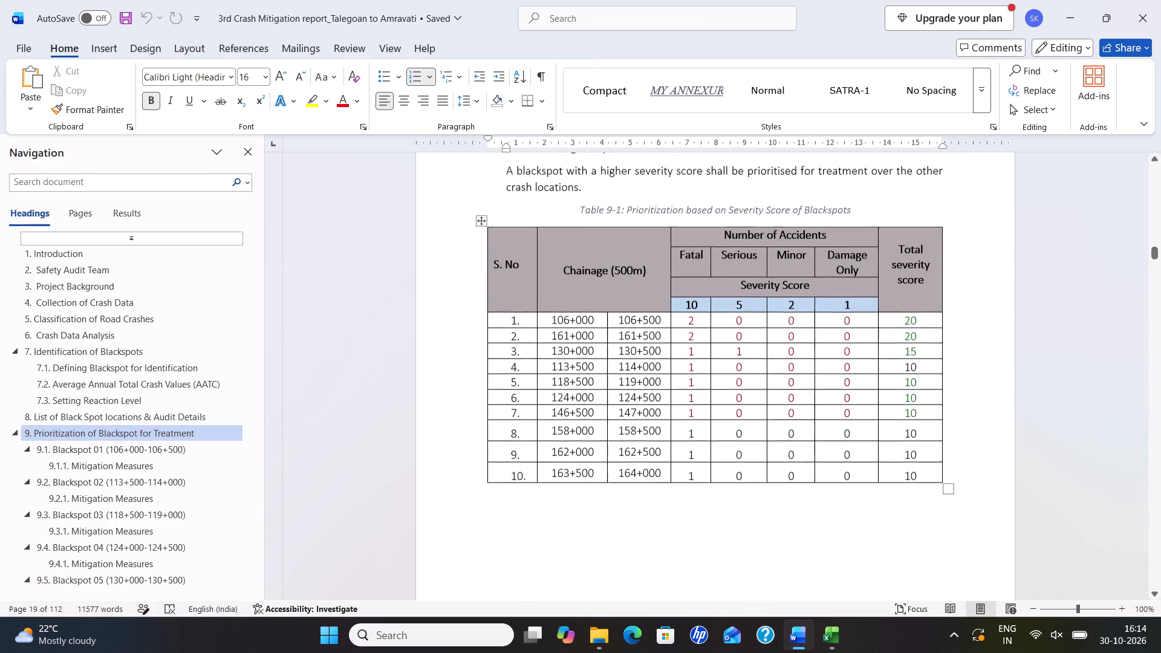
pyautogui.click(91, 486)
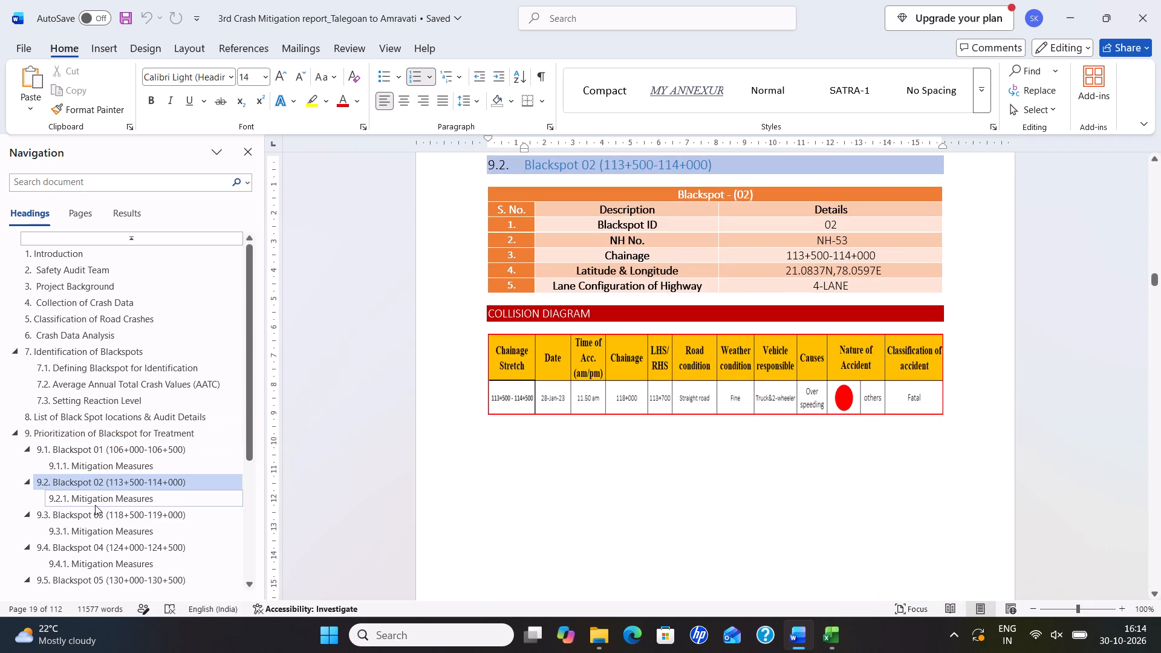
pyautogui.click(99, 510)
pyautogui.click(115, 548)
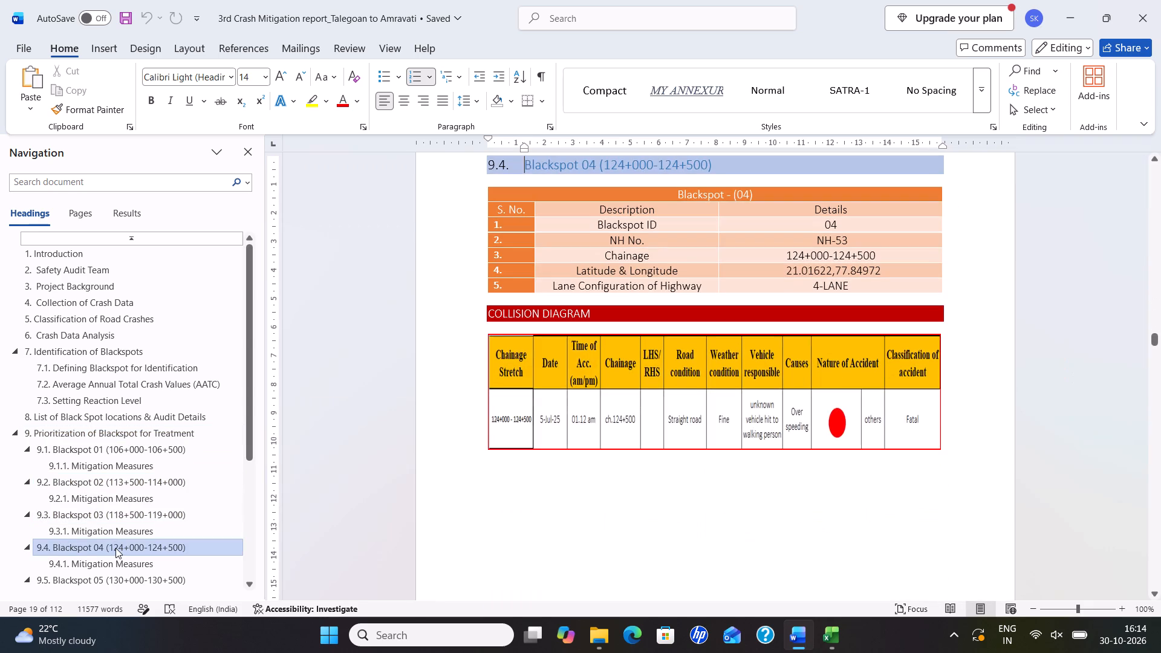
pyautogui.click(100, 531)
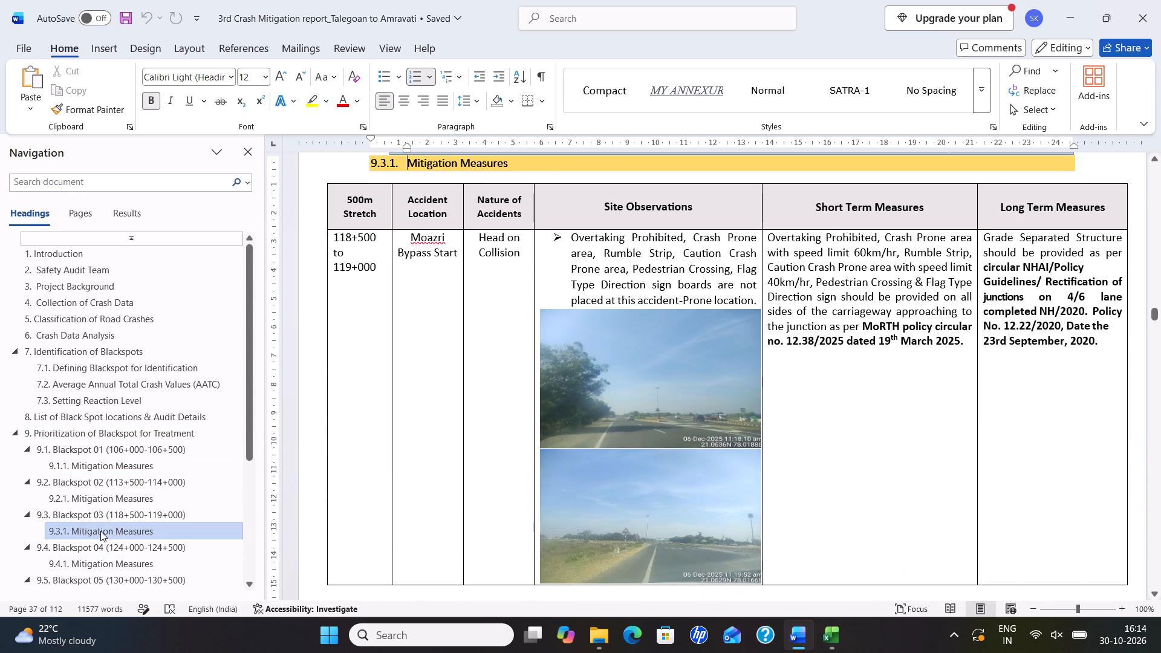
pyautogui.click(93, 499)
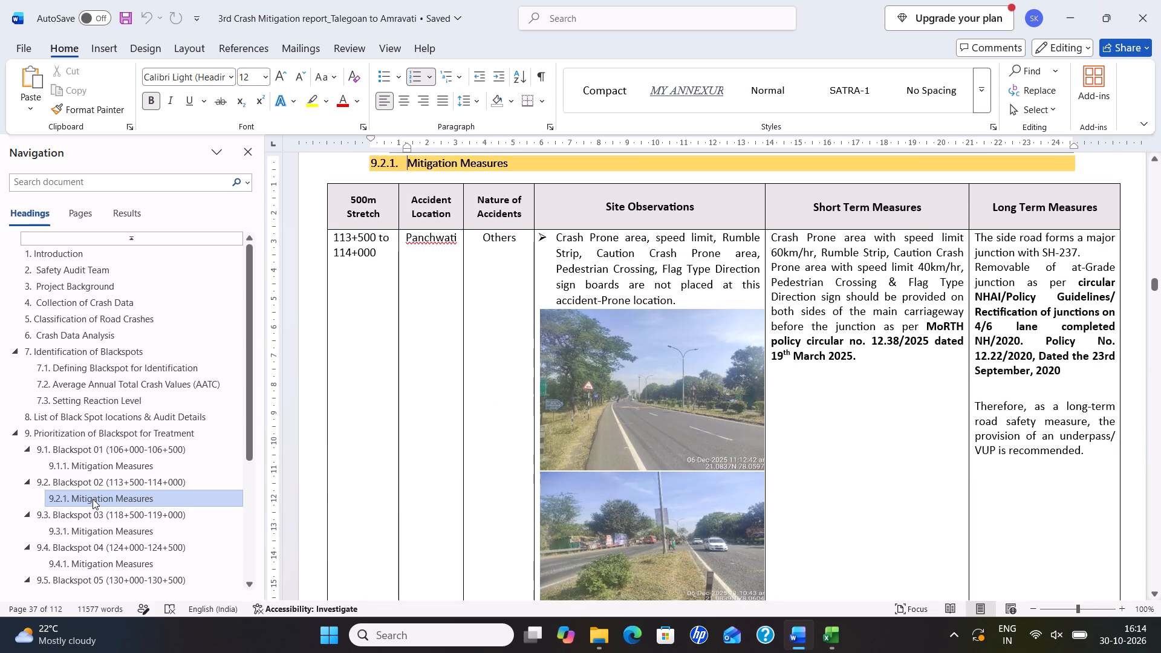
# Review the Mitigation Measures tables in order from Blackspot 01 (9.1.1) through Blackspot 08 (9.8.1).
pyautogui.click(79, 470)
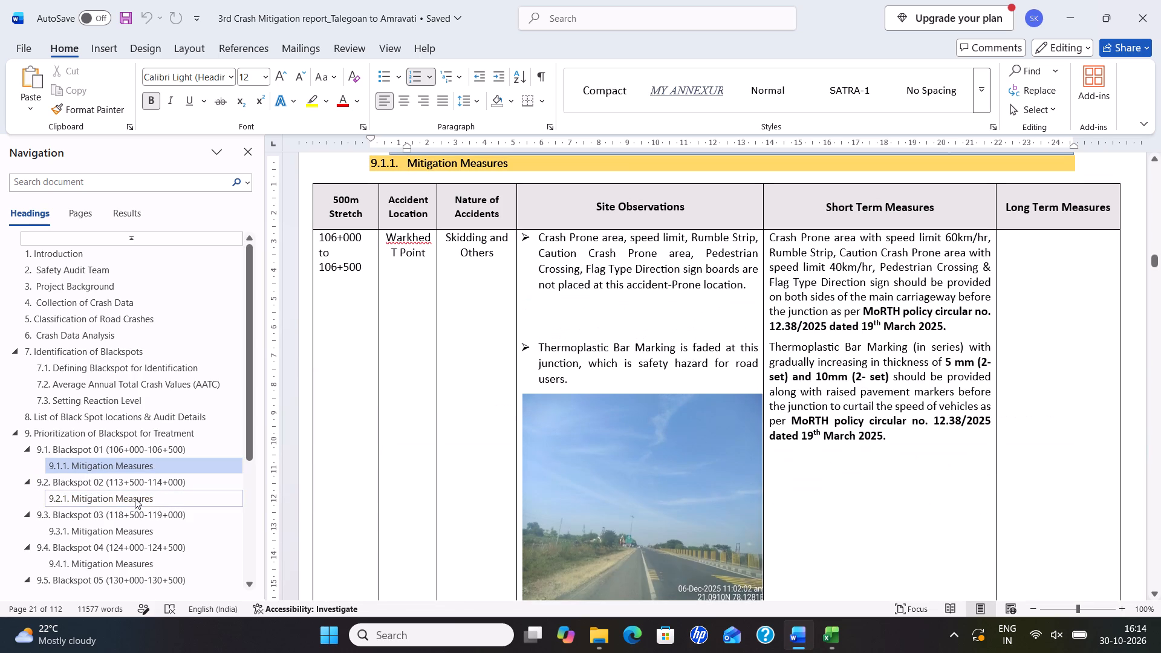
pyautogui.scroll(-19, 432, 481)
pyautogui.scroll(-12, 475, 487)
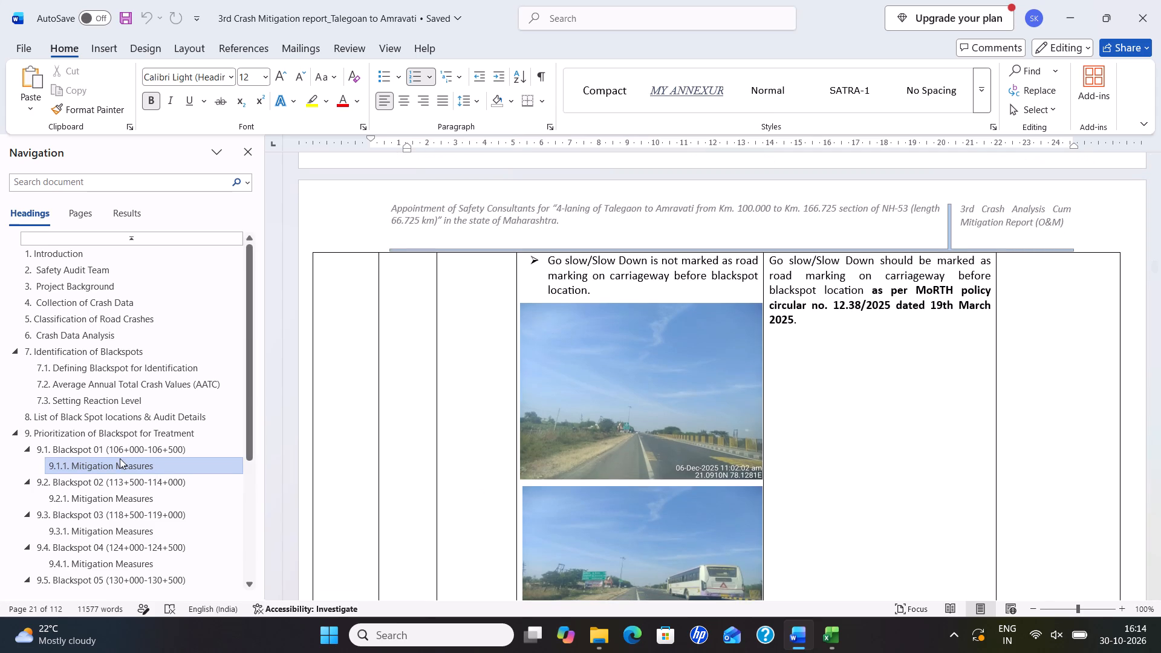
pyautogui.click(115, 498)
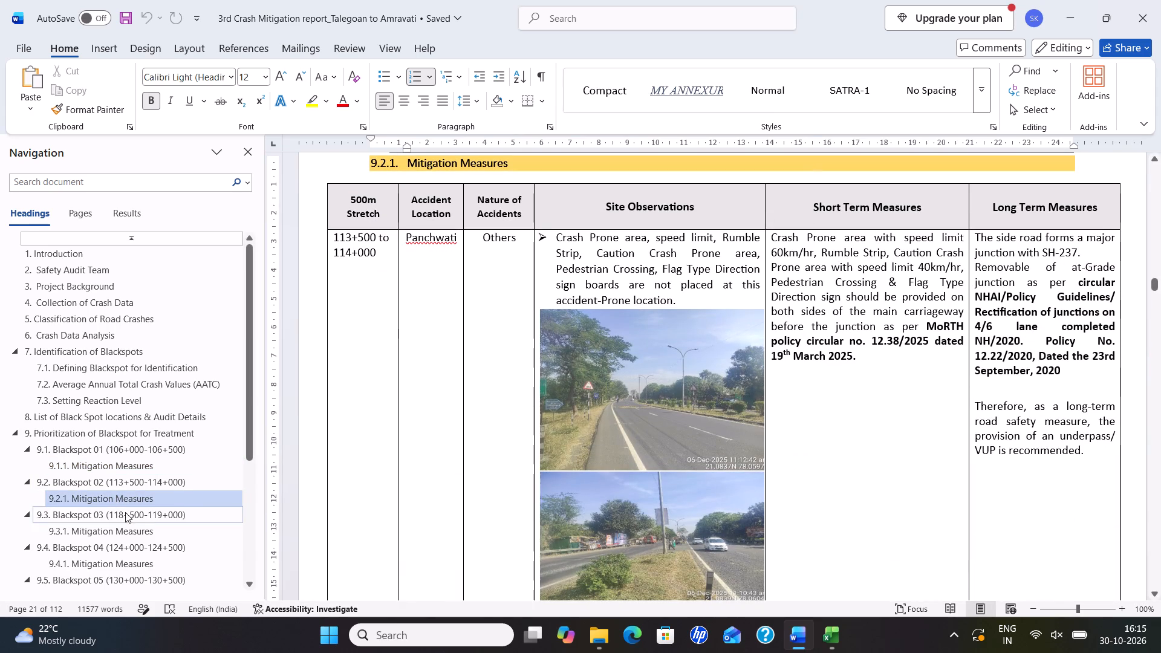
pyautogui.click(123, 524)
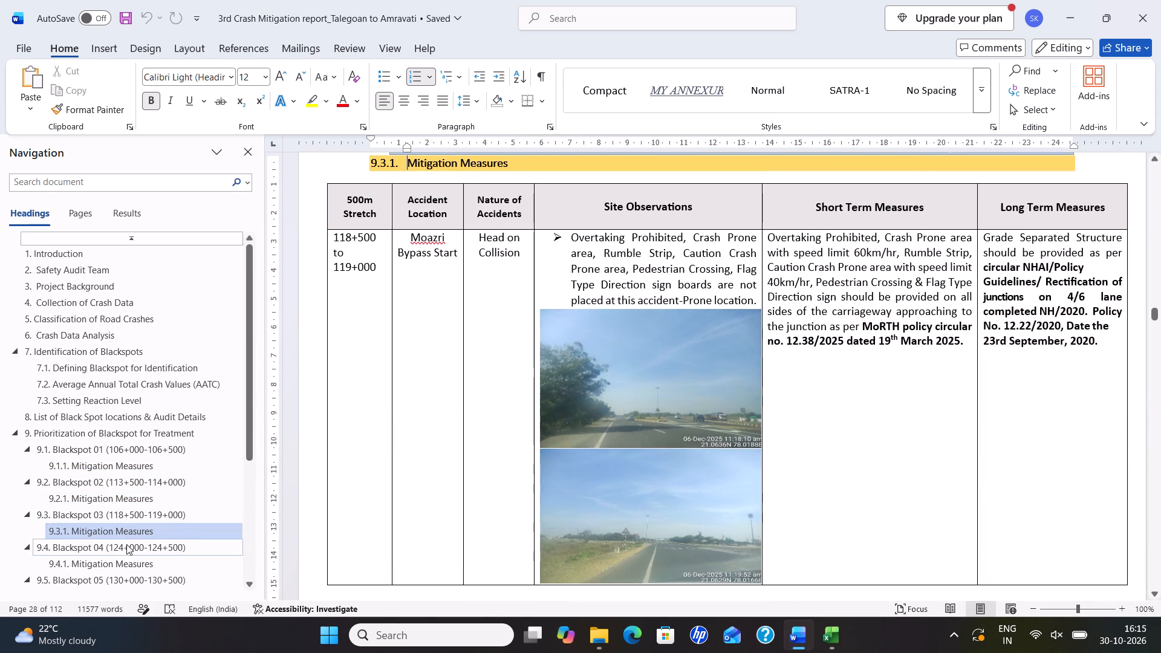
pyautogui.scroll(-2, 125, 545)
pyautogui.click(118, 496)
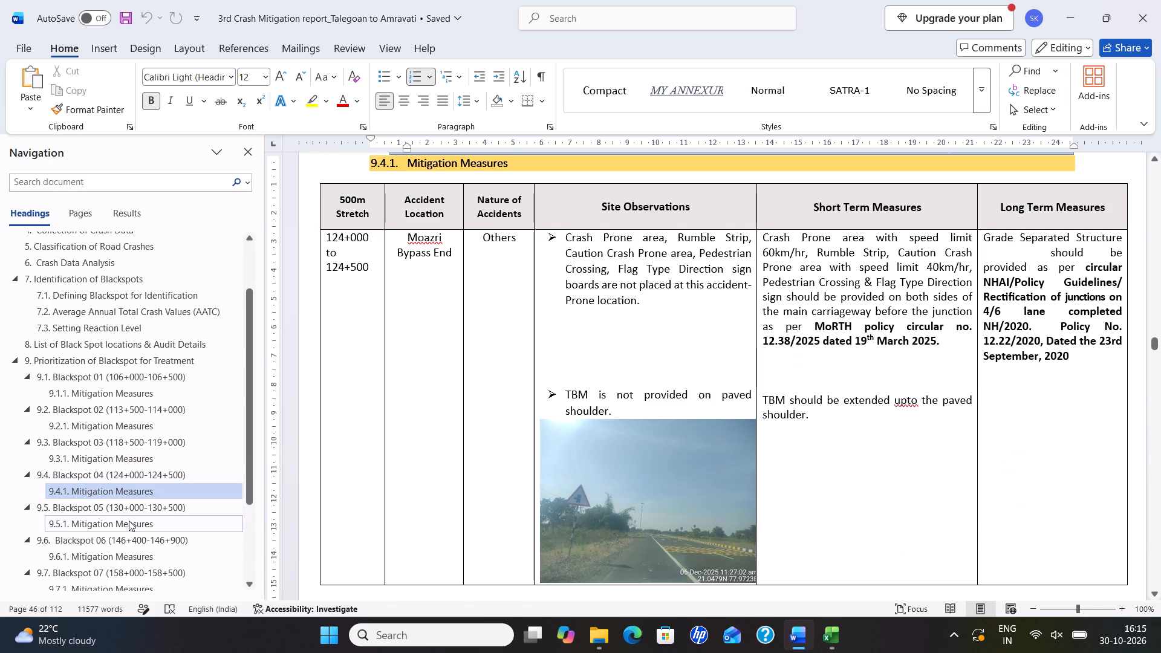
pyautogui.click(115, 528)
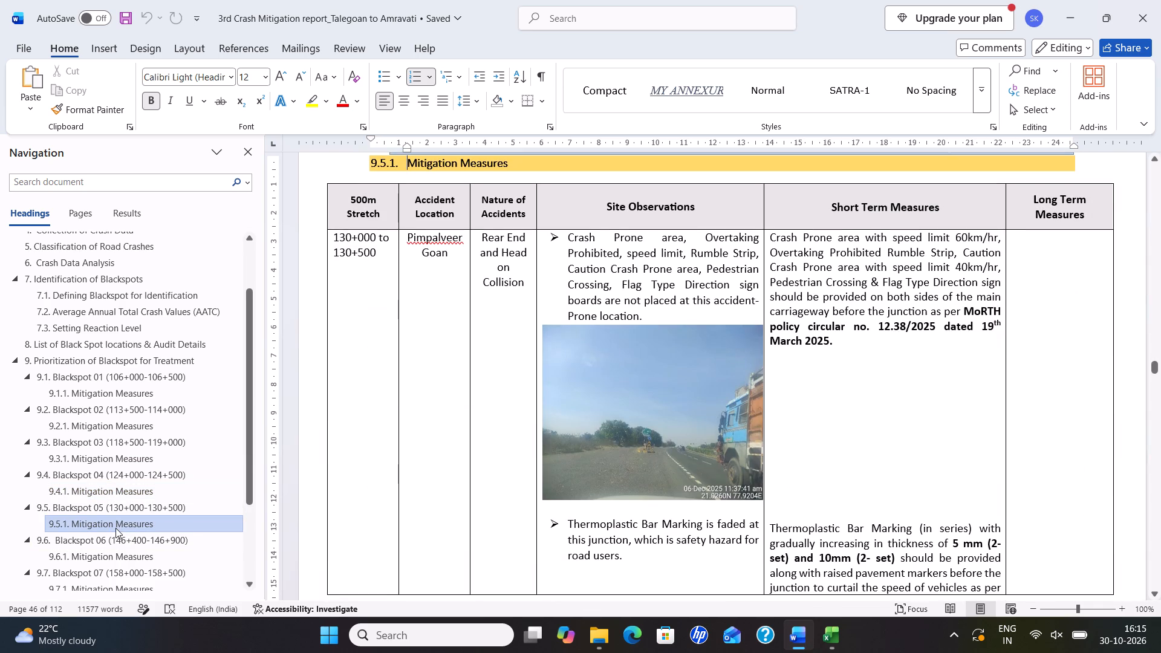
pyautogui.click(94, 560)
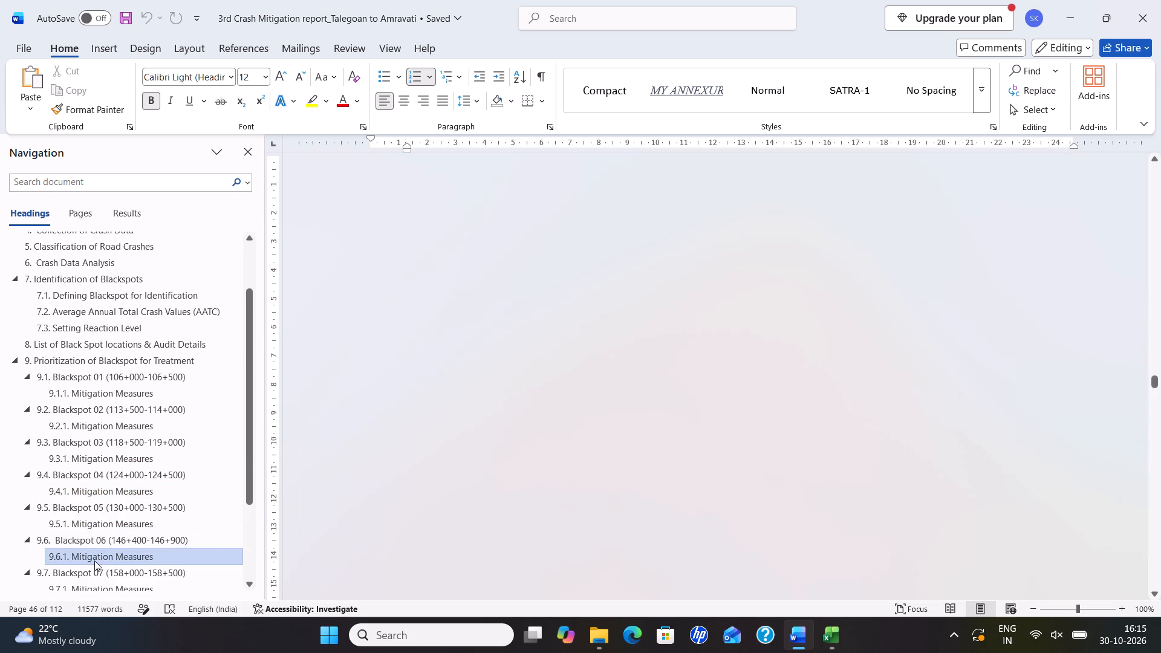
pyautogui.scroll(-2, 97, 542)
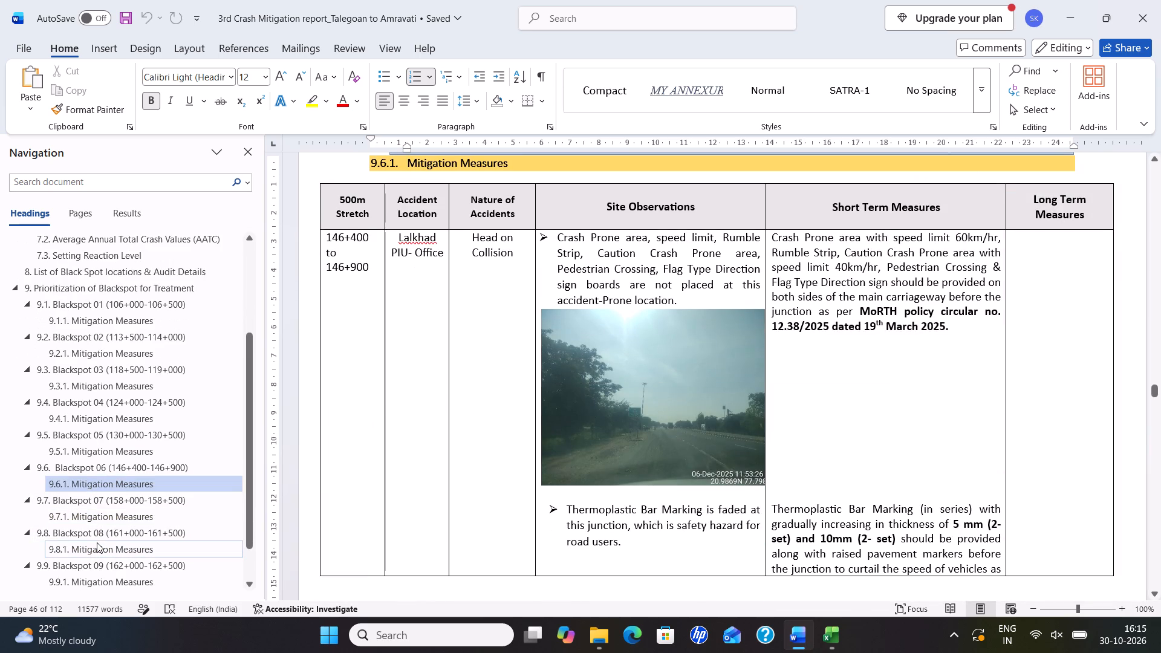
pyautogui.click(128, 519)
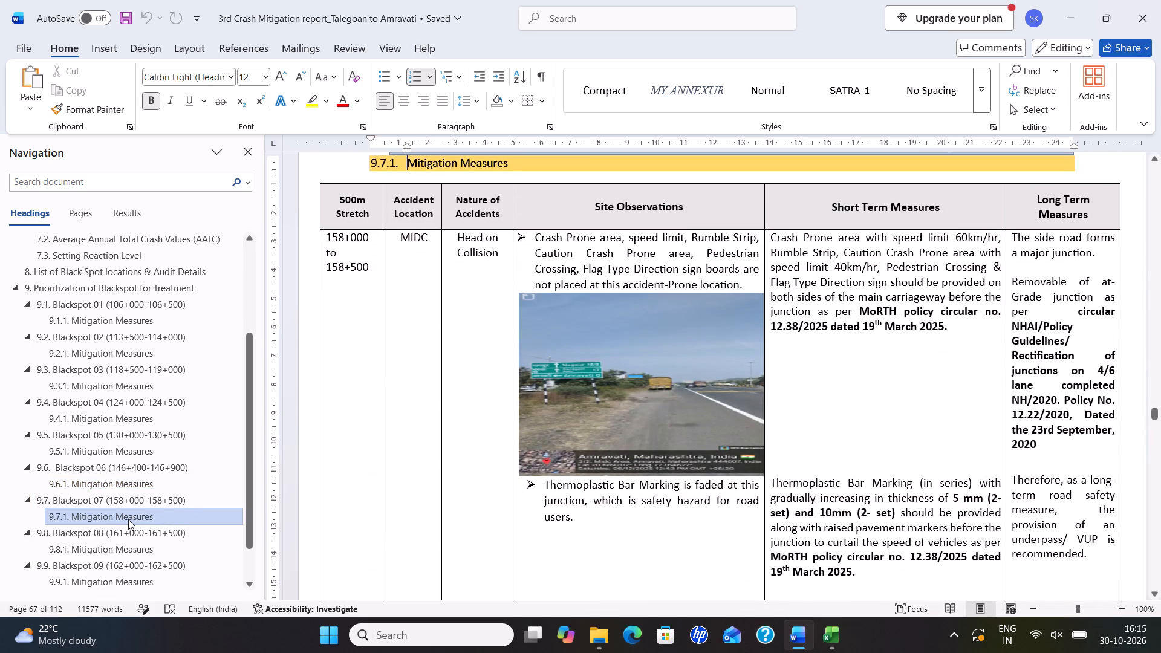
pyautogui.click(109, 551)
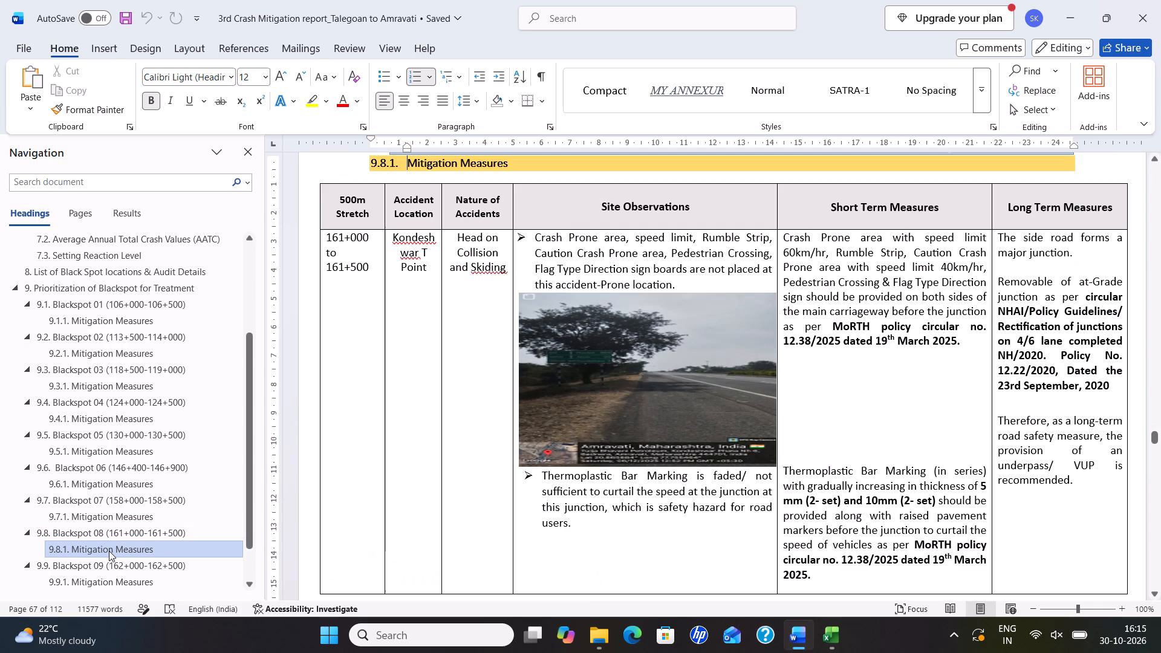
# Read through the 9.9.1 Mitigation Measures table for Blackspot 09, covering site observations and short- and long-term measures.
pyautogui.click(106, 584)
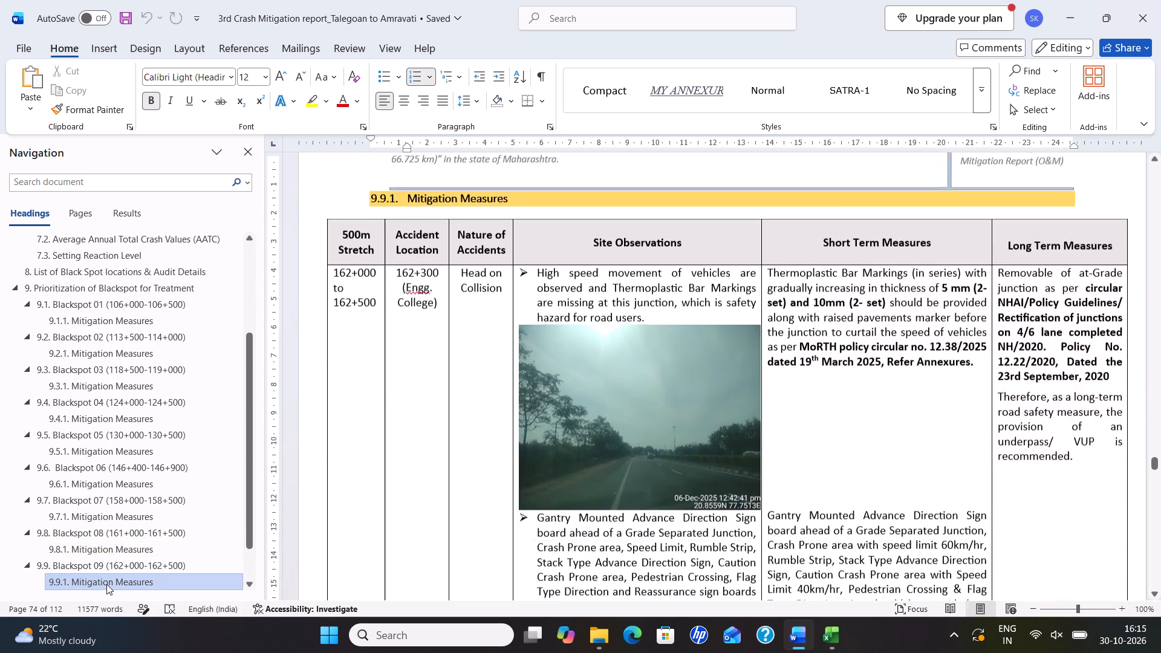
pyautogui.scroll(-7, 701, 423)
pyautogui.scroll(6, 661, 461)
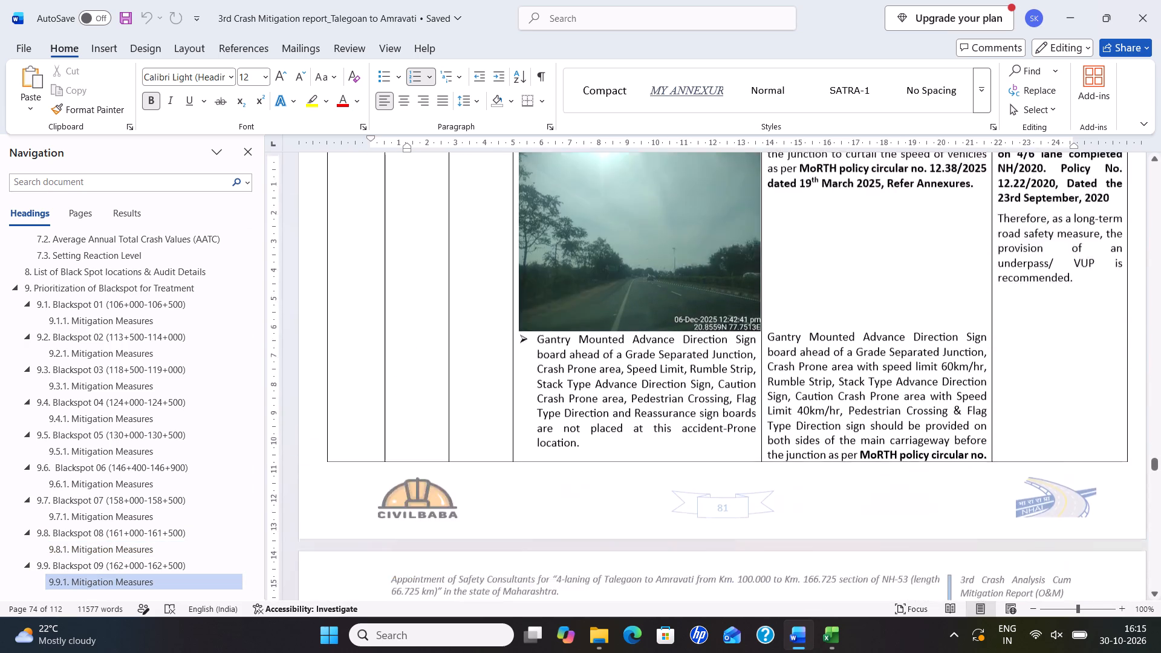
pyautogui.scroll(2, 668, 467)
pyautogui.scroll(-19, 667, 449)
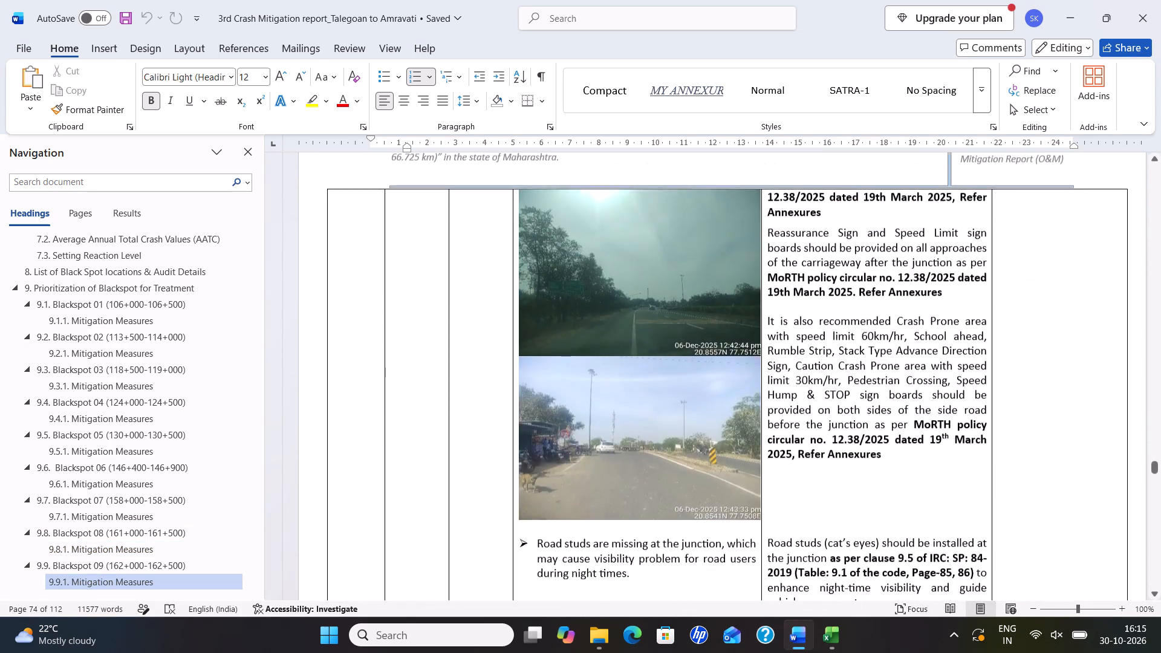
pyautogui.scroll(-7, 656, 451)
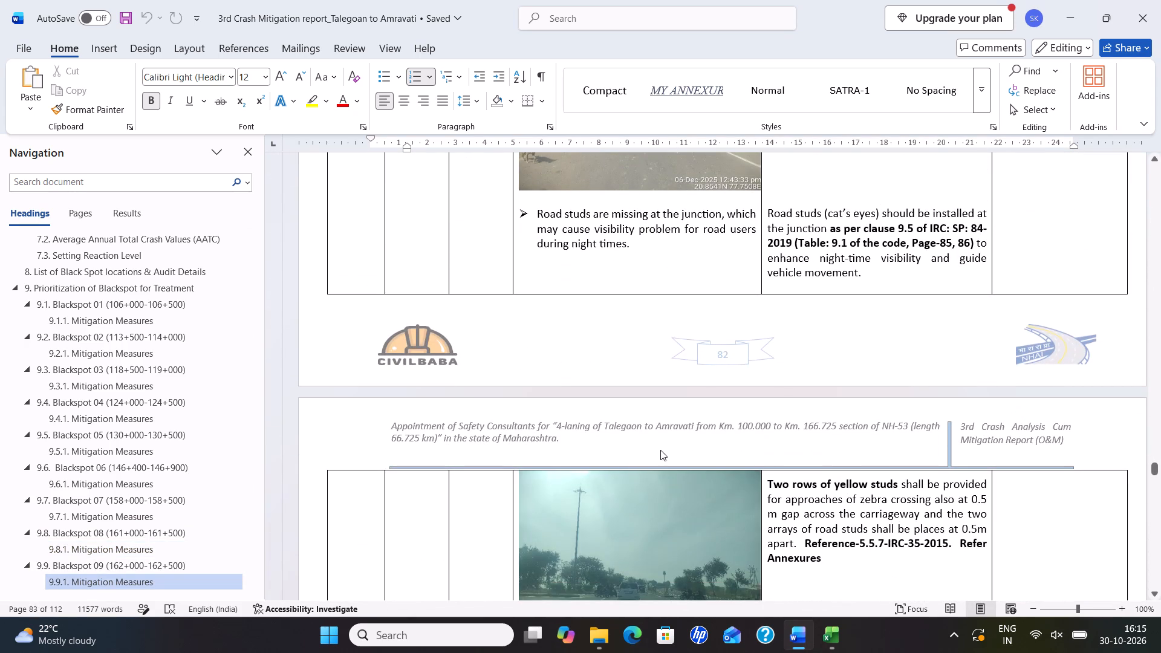
pyautogui.scroll(-20, 663, 452)
pyautogui.scroll(-8, 663, 452)
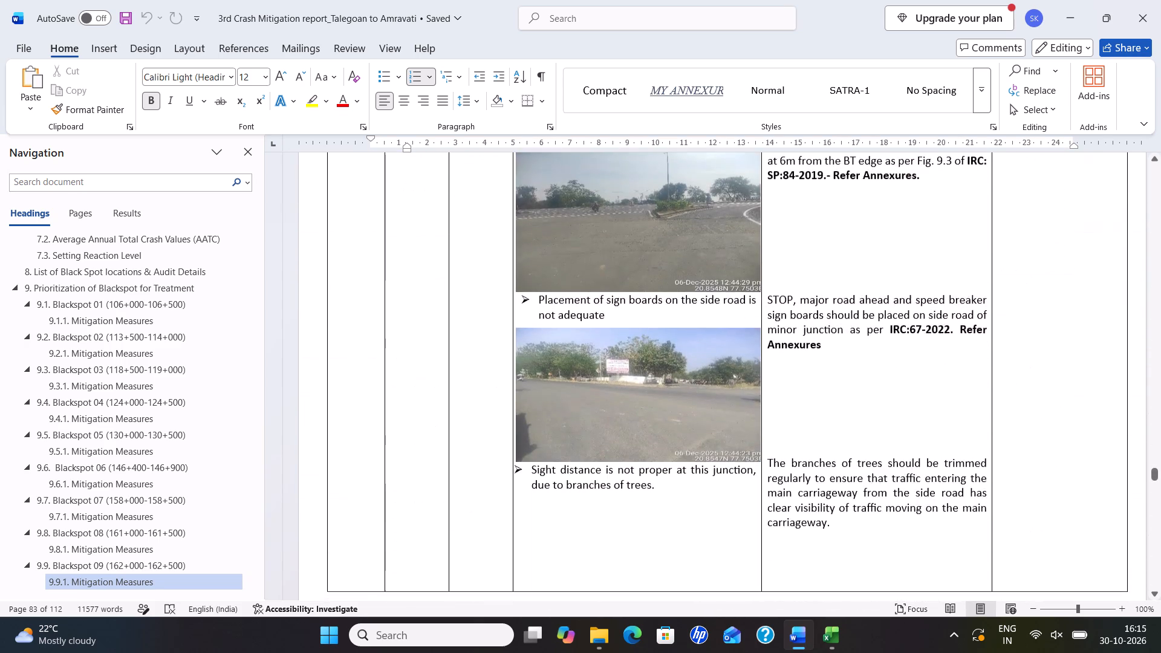
pyautogui.scroll(-17, 666, 460)
pyautogui.scroll(-7, 665, 460)
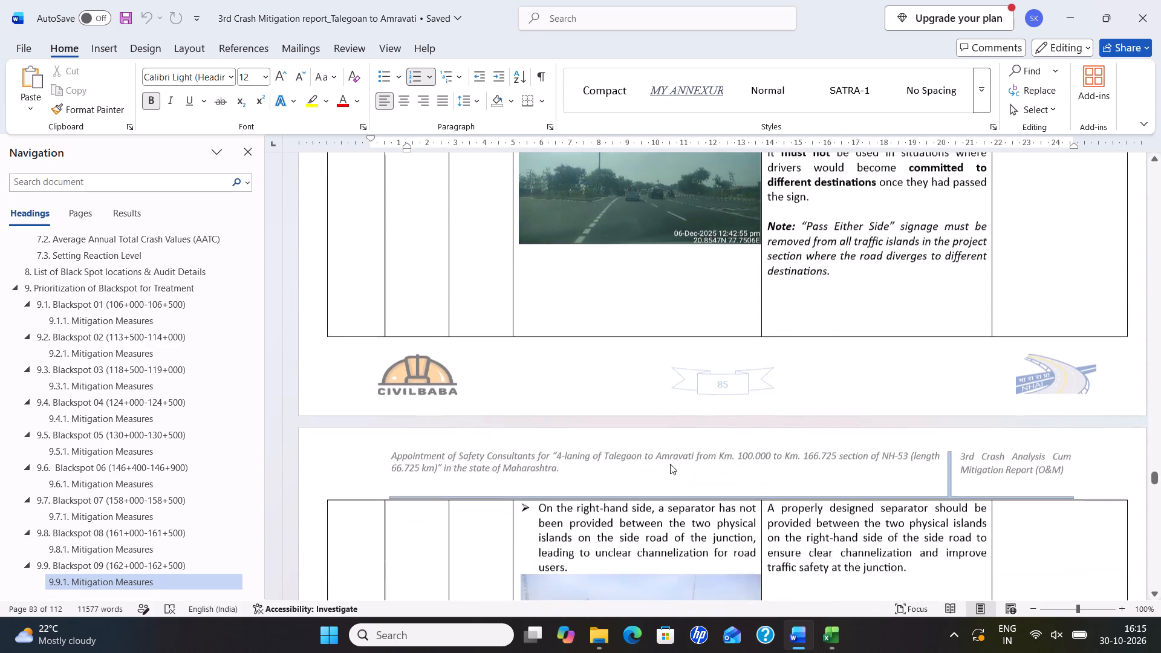
pyautogui.scroll(-12, 670, 464)
pyautogui.scroll(-6, 564, 477)
# Examine section 9.10 for Blackspot 10, including its details, collision diagram and 9.10.1 Mitigation Measures table.
pyautogui.scroll(-4, 392, 443)
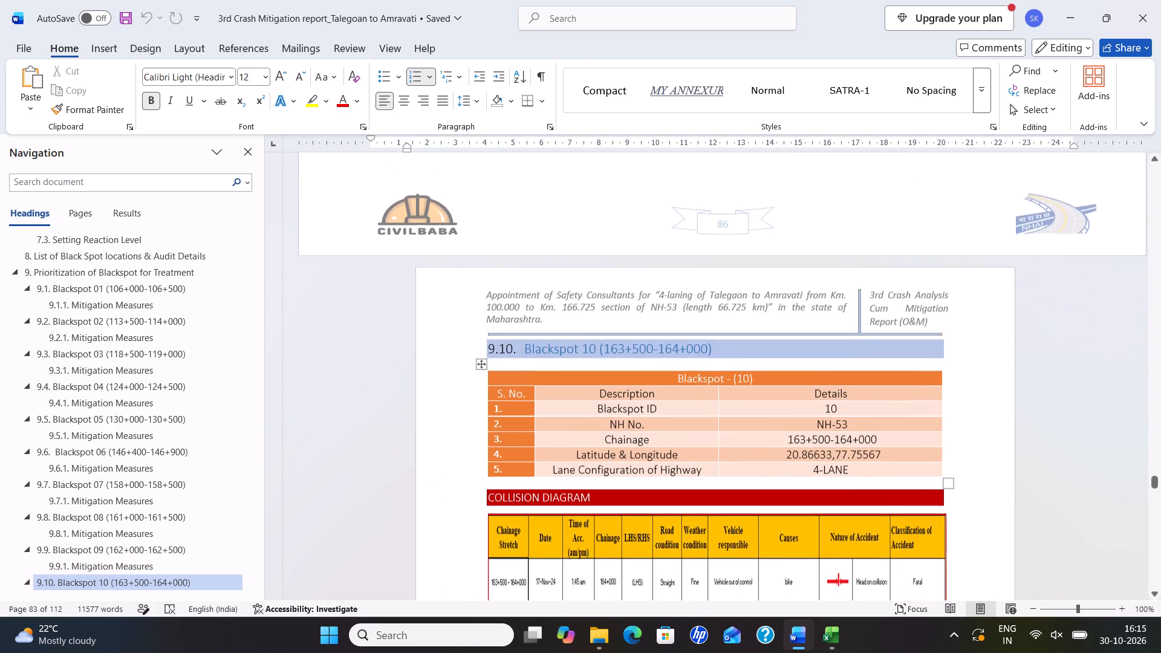
pyautogui.scroll(-7, 393, 446)
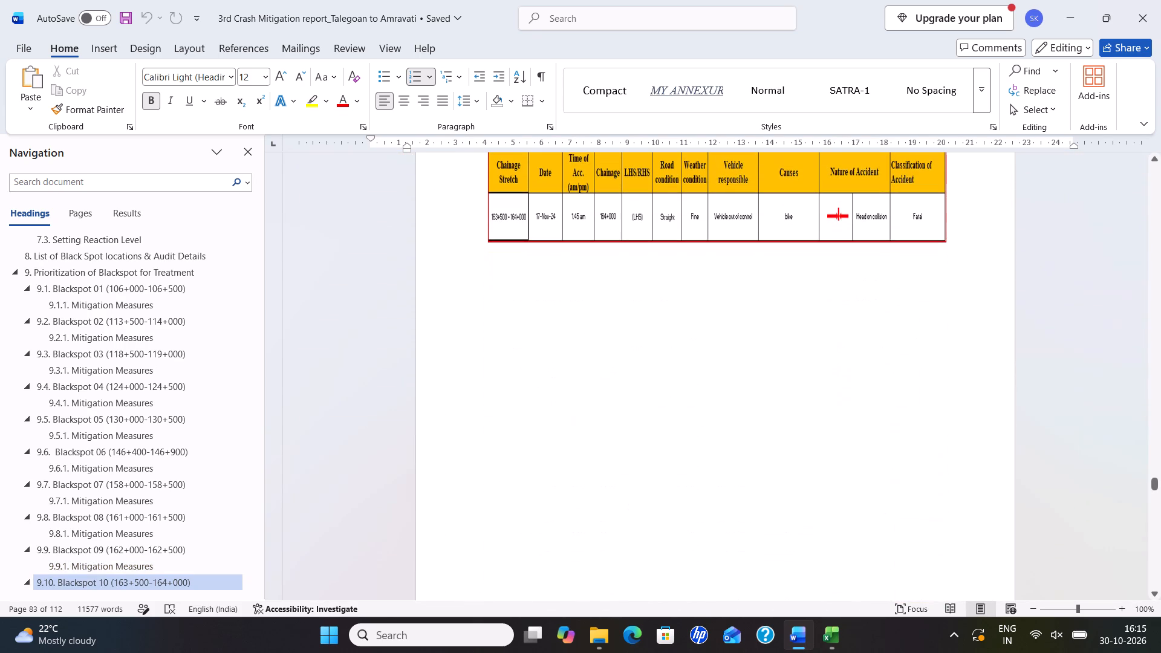
pyautogui.scroll(-16, 424, 465)
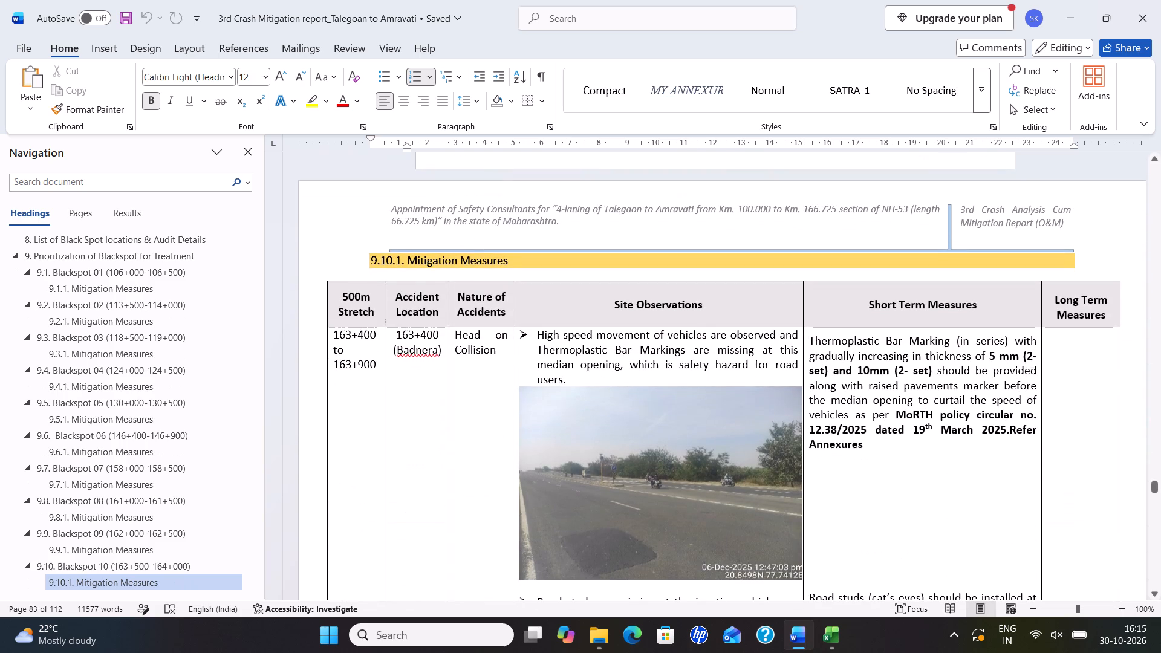
pyautogui.scroll(-3, 437, 482)
pyautogui.scroll(-20, 437, 482)
pyautogui.scroll(-3, 437, 482)
pyautogui.scroll(-5, 275, 539)
pyautogui.scroll(7, 115, 300)
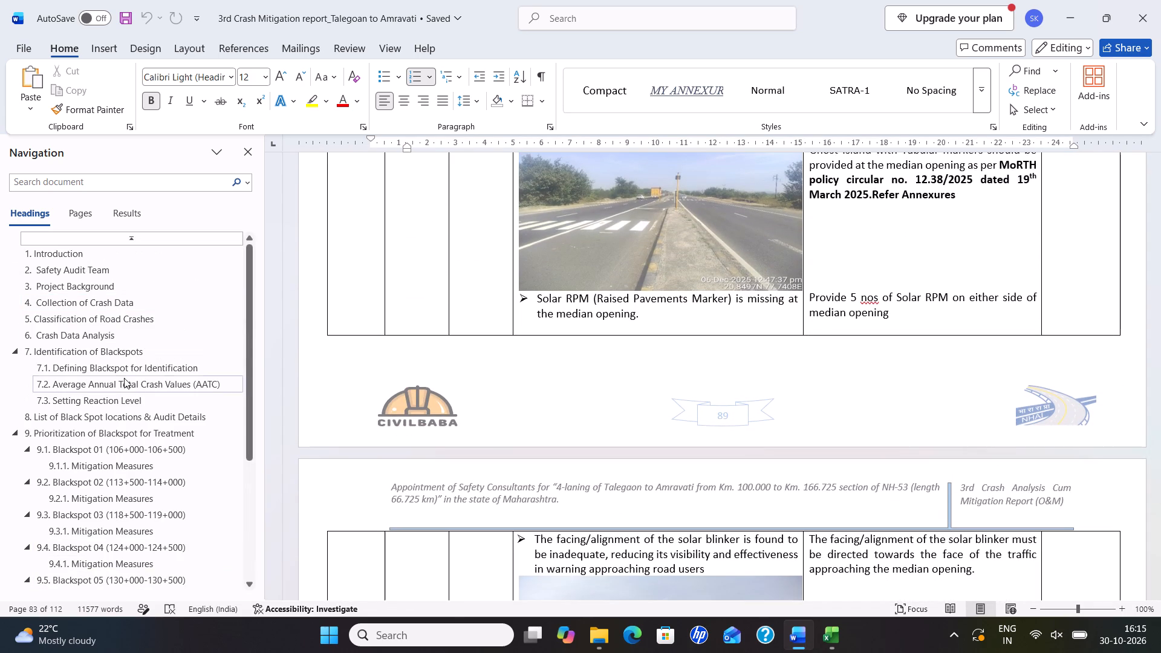
# Examine the 500-meter stretches and remarks in Table 8-1, List of blackspots.
pyautogui.click(141, 423)
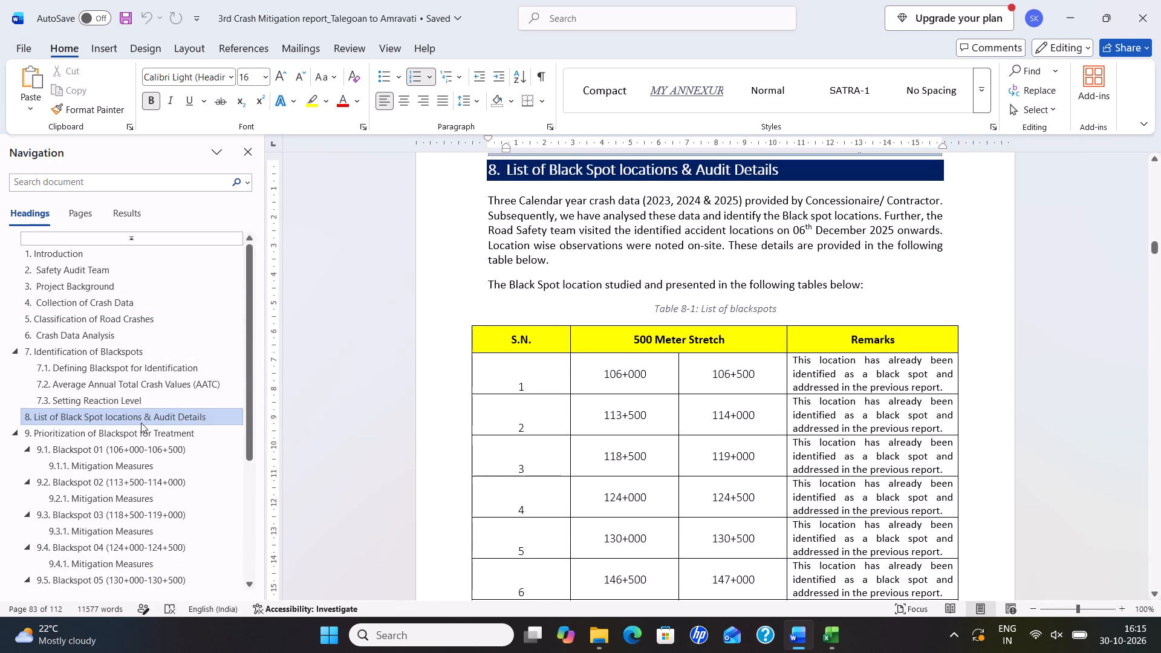
pyautogui.scroll(-4, 709, 362)
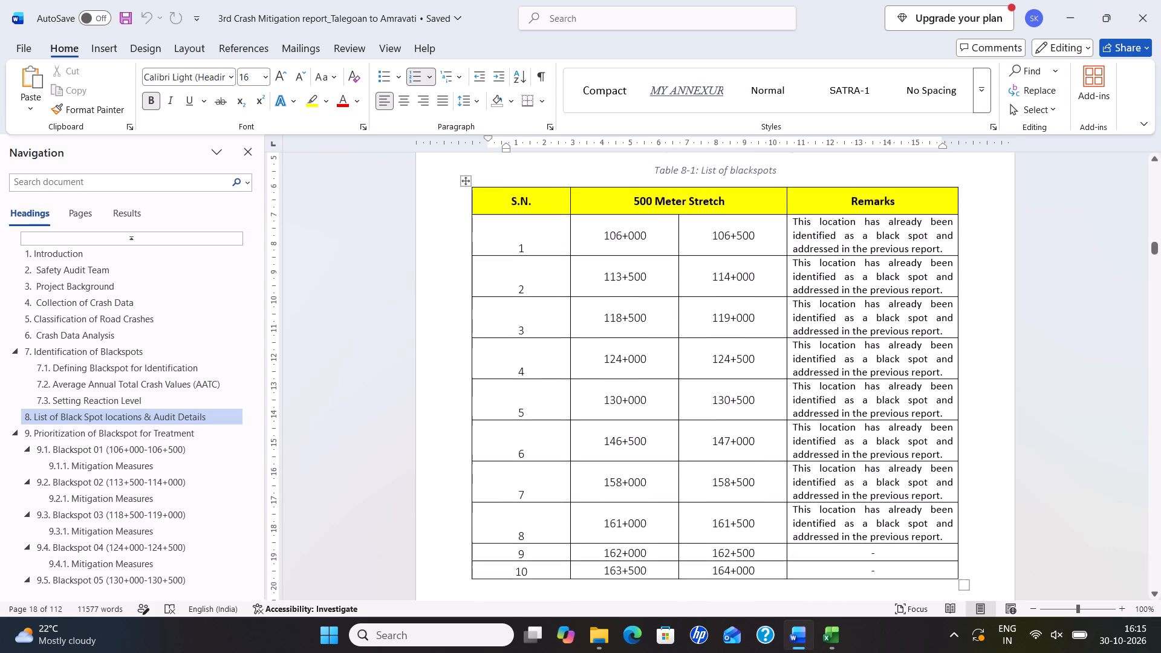
pyautogui.scroll(7, 649, 411)
pyautogui.scroll(-8, 648, 411)
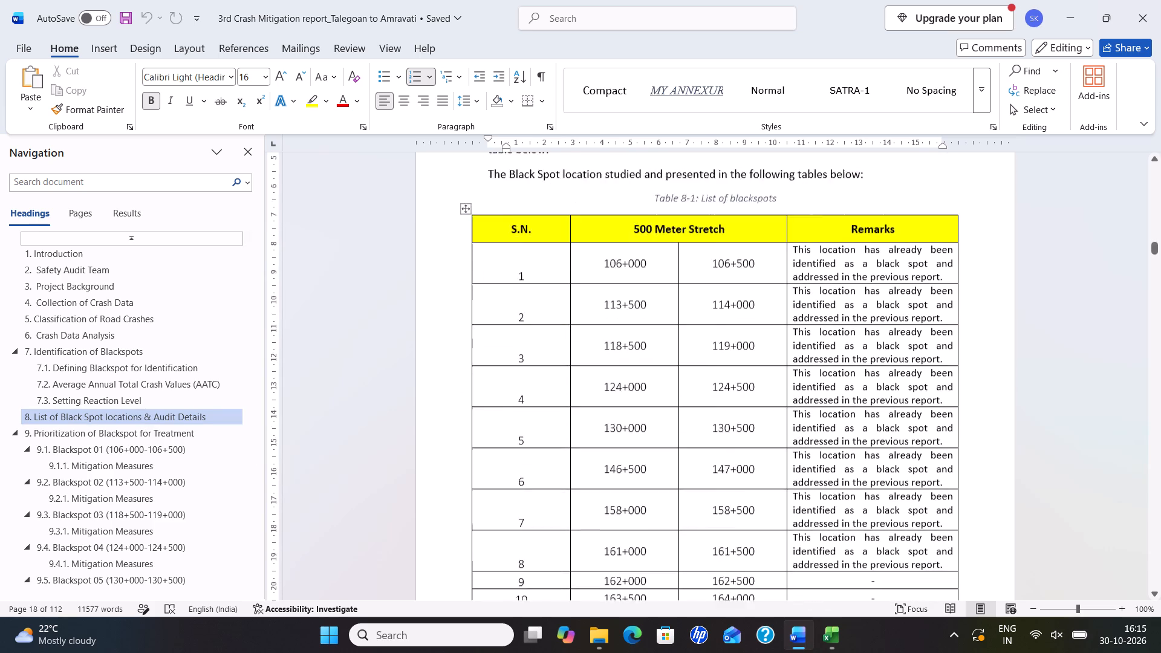
pyautogui.scroll(-20, 648, 411)
pyautogui.scroll(-7, 648, 411)
pyautogui.scroll(9, 784, 446)
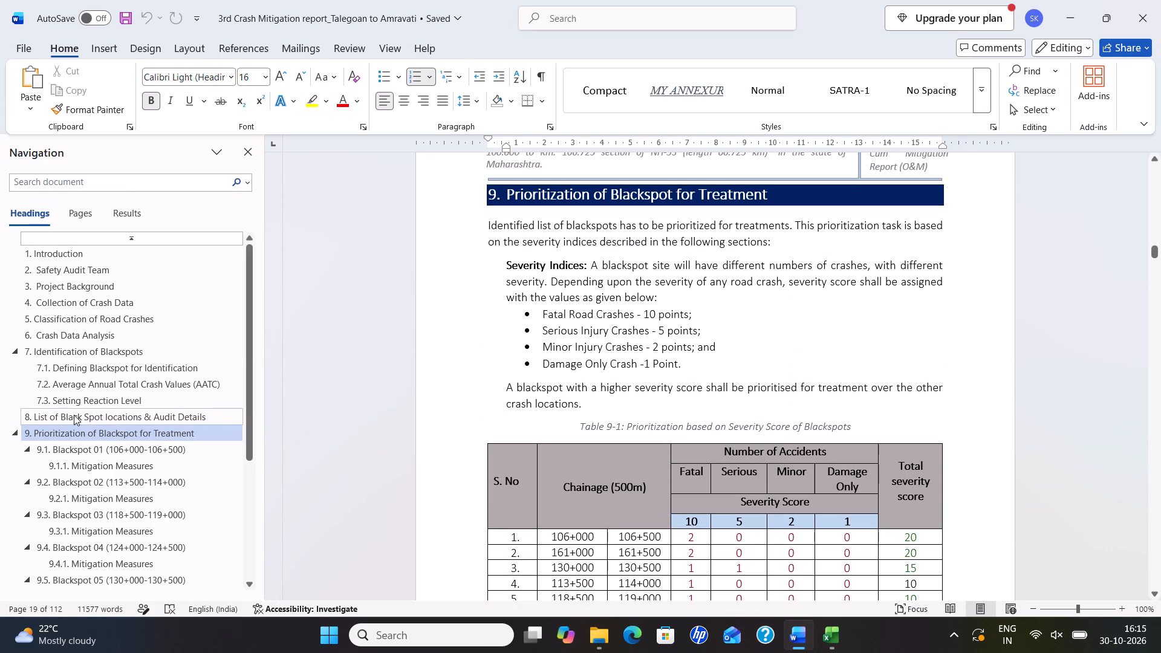
# Examine the table of blackspot stretches, crash values and order categories in section 7.3, Setting Reaction Level.
pyautogui.click(74, 415)
pyautogui.scroll(17, 665, 371)
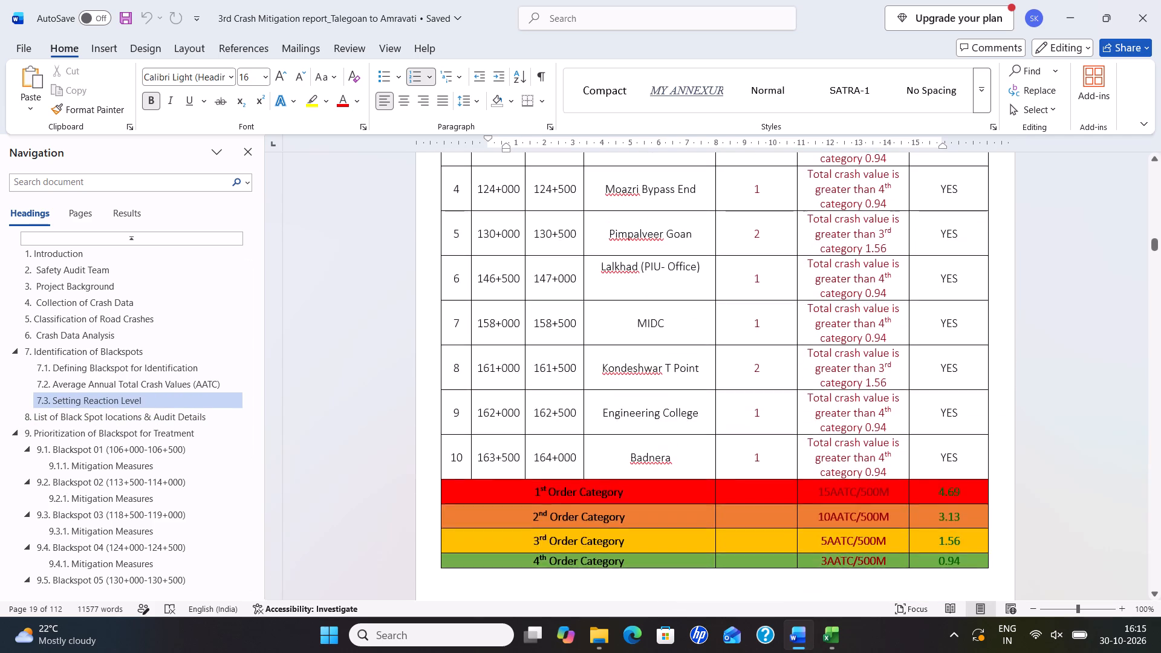
pyautogui.scroll(4, 664, 369)
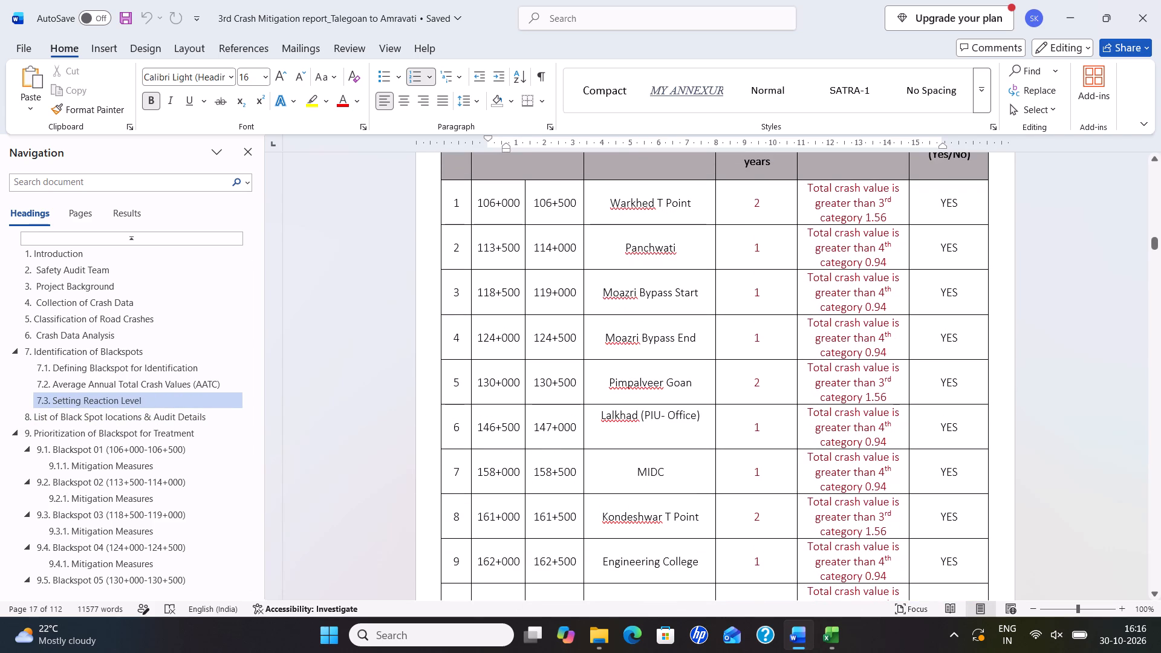
pyautogui.scroll(-3, 839, 307)
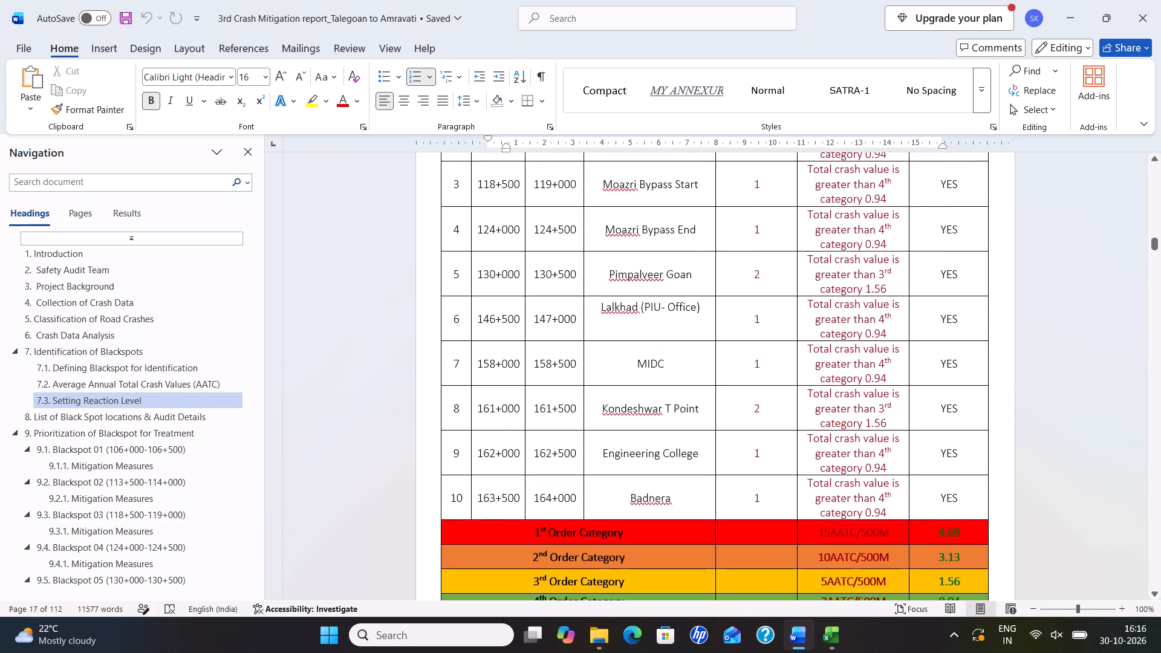
# Review the blackspot order definitions in section 7.3 together with the stretches, crash counts and category thresholds in Table 7-1, Setting Reaction Level.
pyautogui.scroll(-1, 839, 307)
pyautogui.scroll(14, 842, 315)
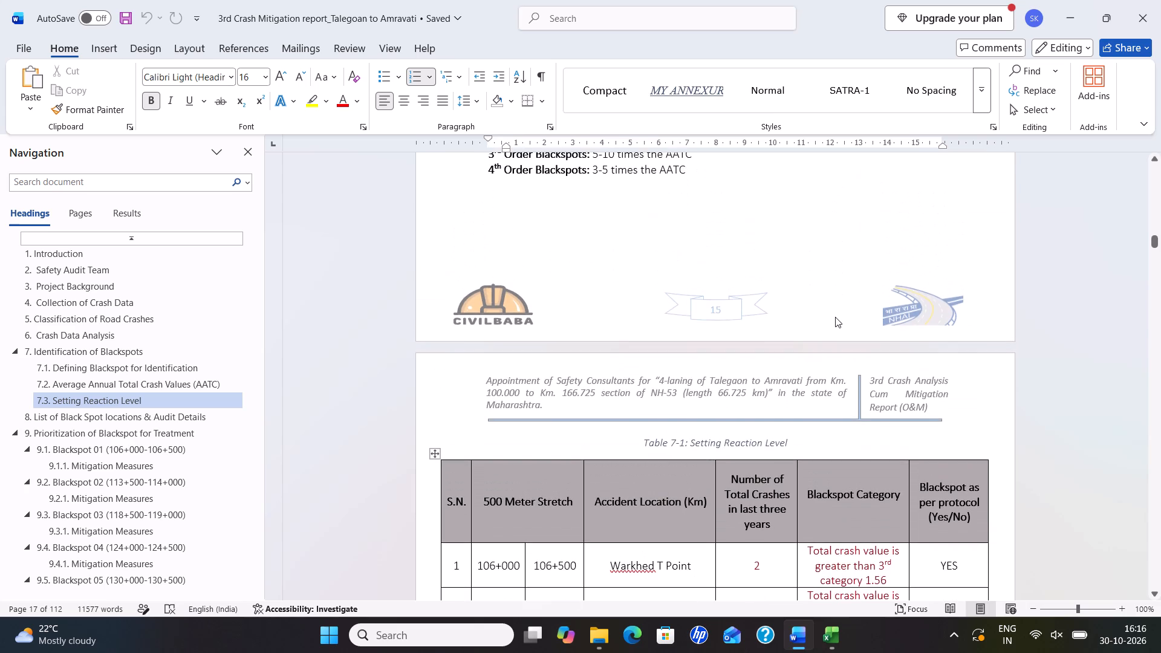
pyautogui.scroll(8, 834, 317)
pyautogui.scroll(-7, 772, 295)
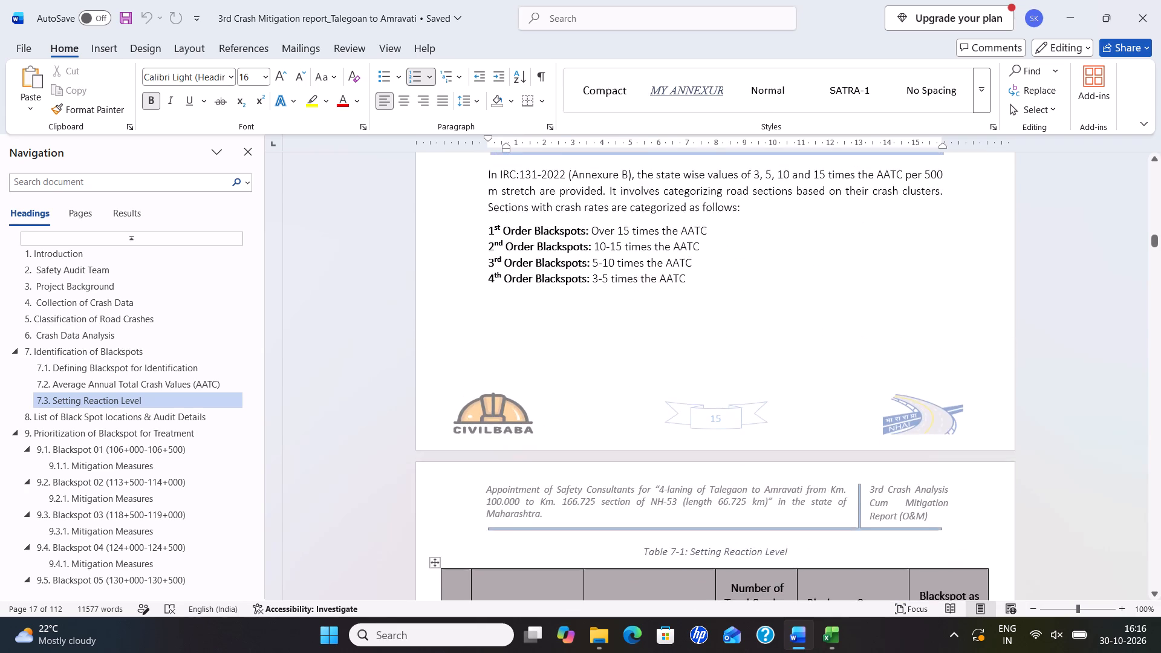
pyautogui.scroll(-12, 771, 298)
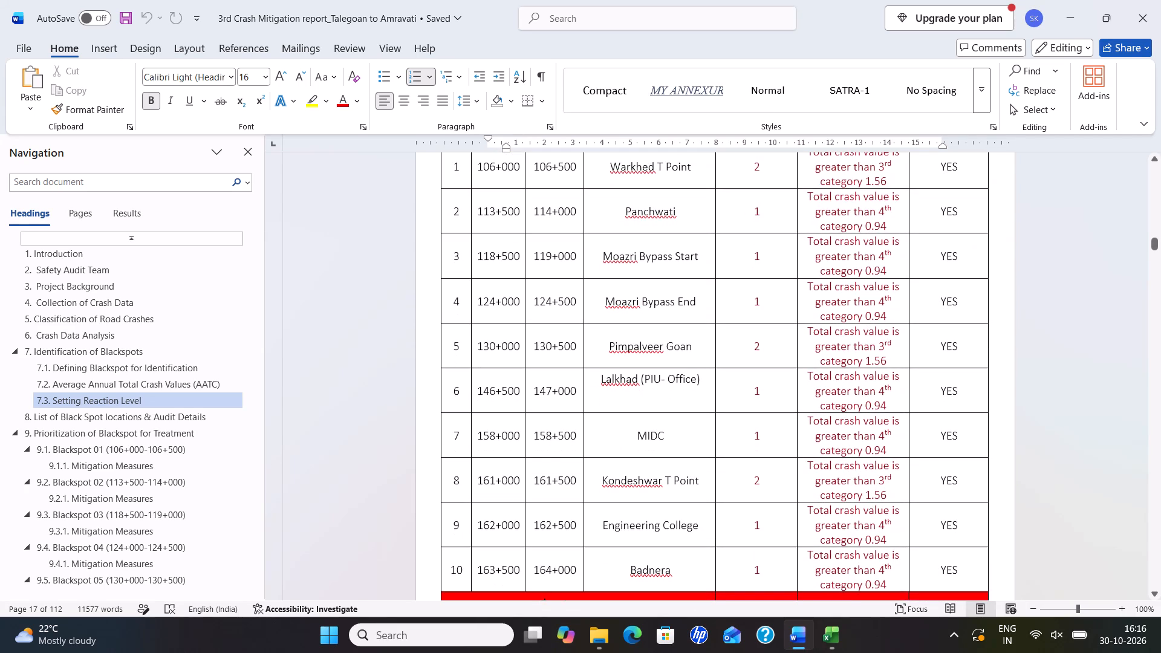
pyautogui.scroll(-8, 773, 307)
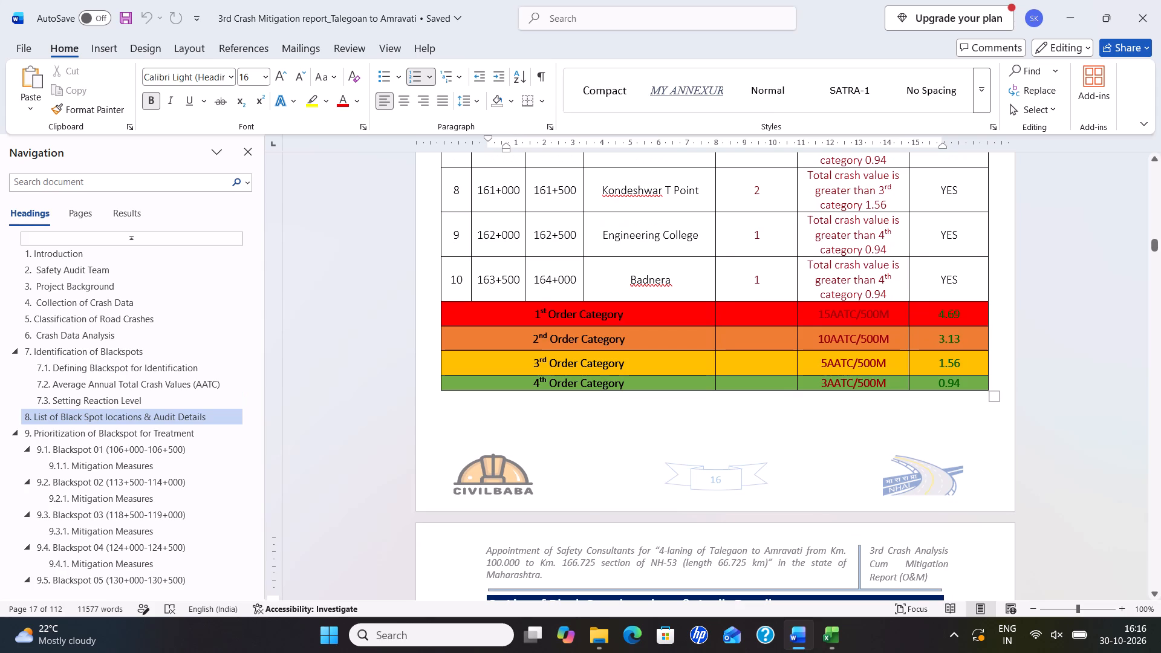
pyautogui.scroll(4, 561, 332)
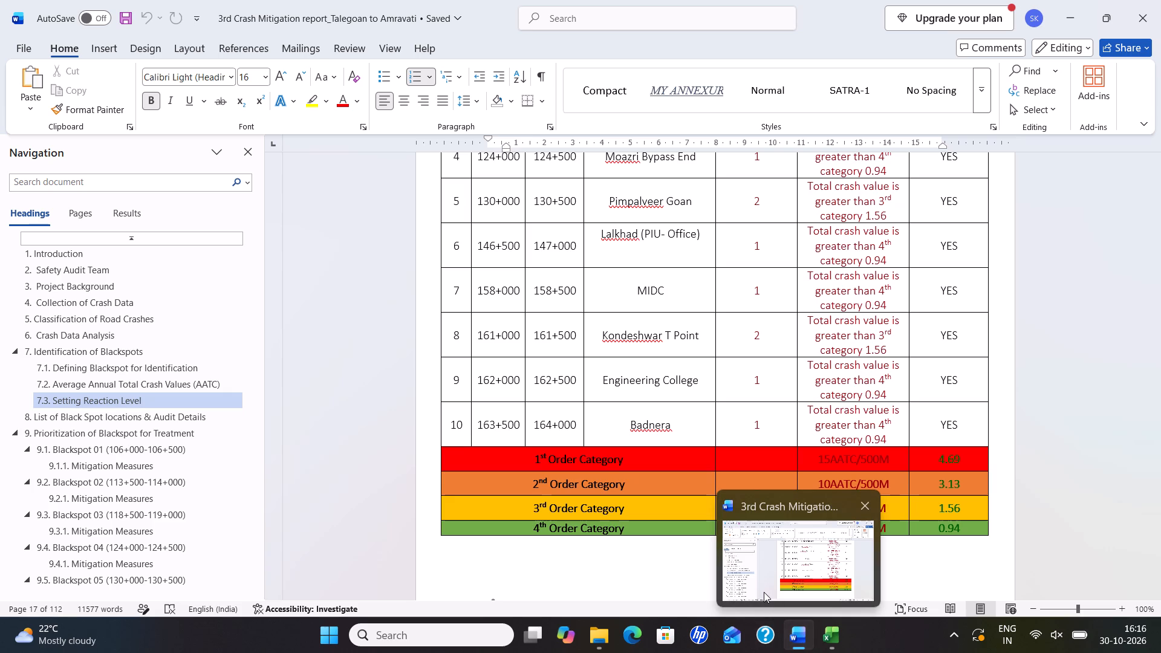
# Switch to the IdentifiedBlackspot workbook in Excel and compare its 3rd and 4th category stretches with the rows of Table 7-1 in the Word report.
pyautogui.click(818, 568)
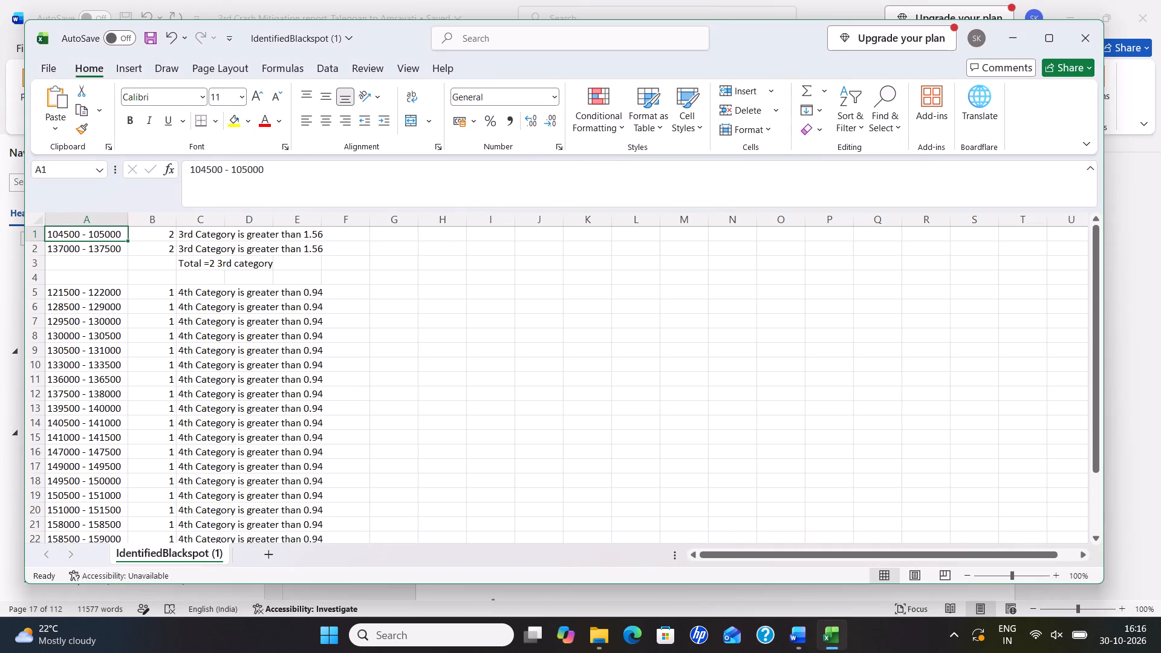
pyautogui.scroll(1, 189, 321)
pyautogui.scroll(-2, 142, 323)
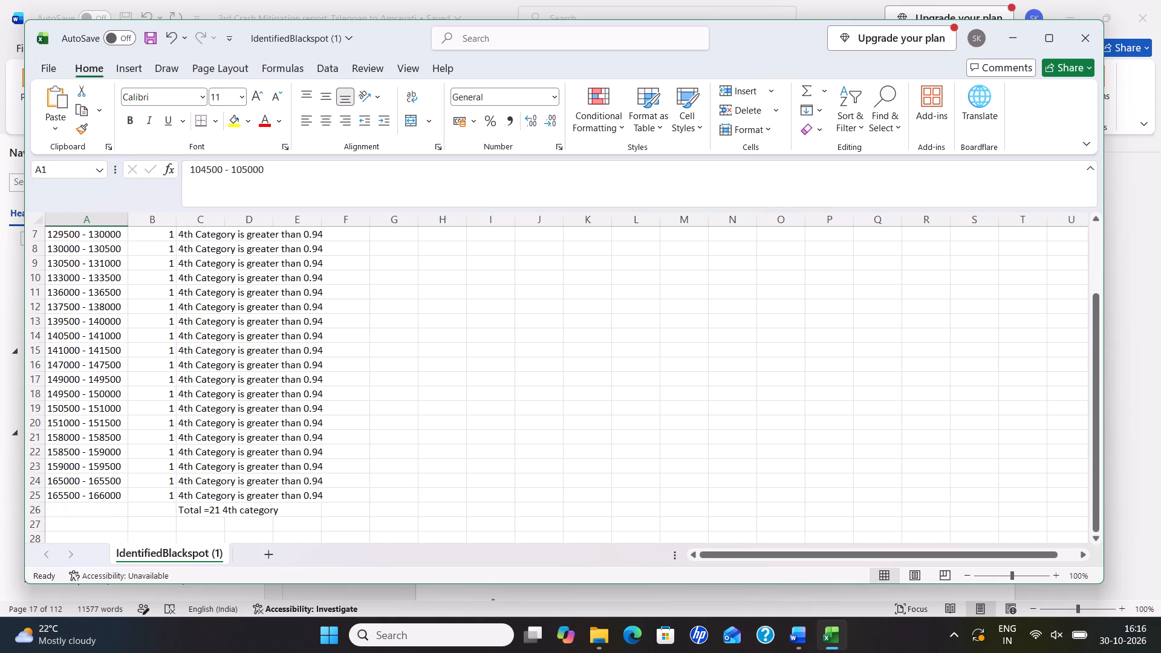
pyautogui.scroll(2, 155, 359)
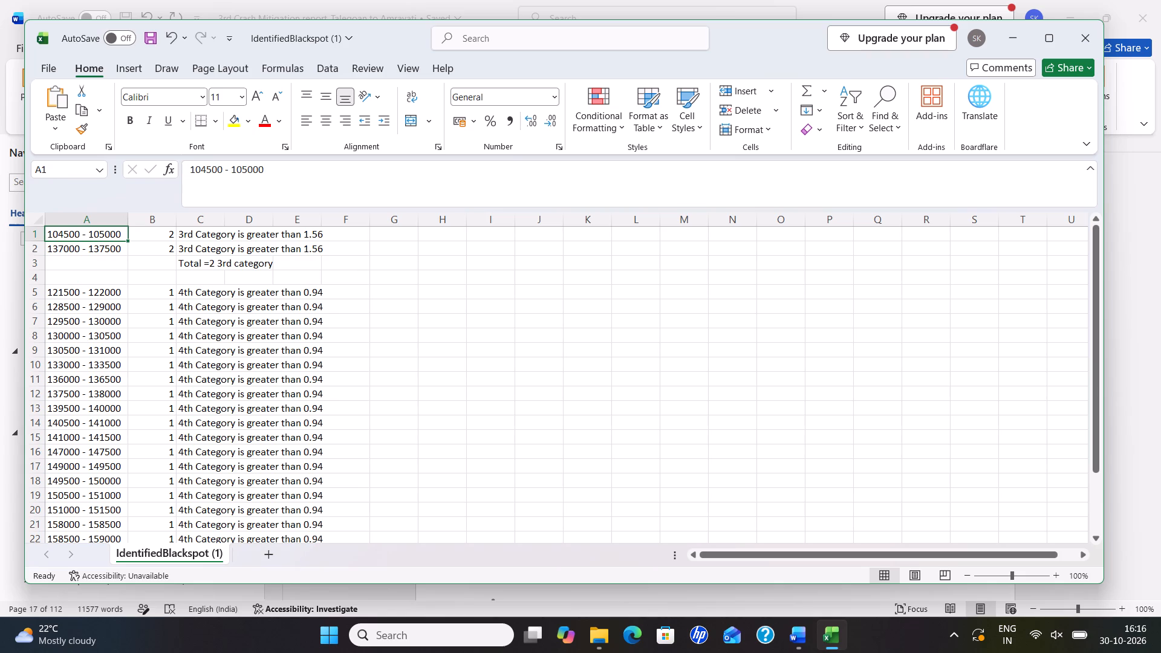
pyautogui.hotkey('alt', 'Tab')
pyautogui.scroll(5, 523, 369)
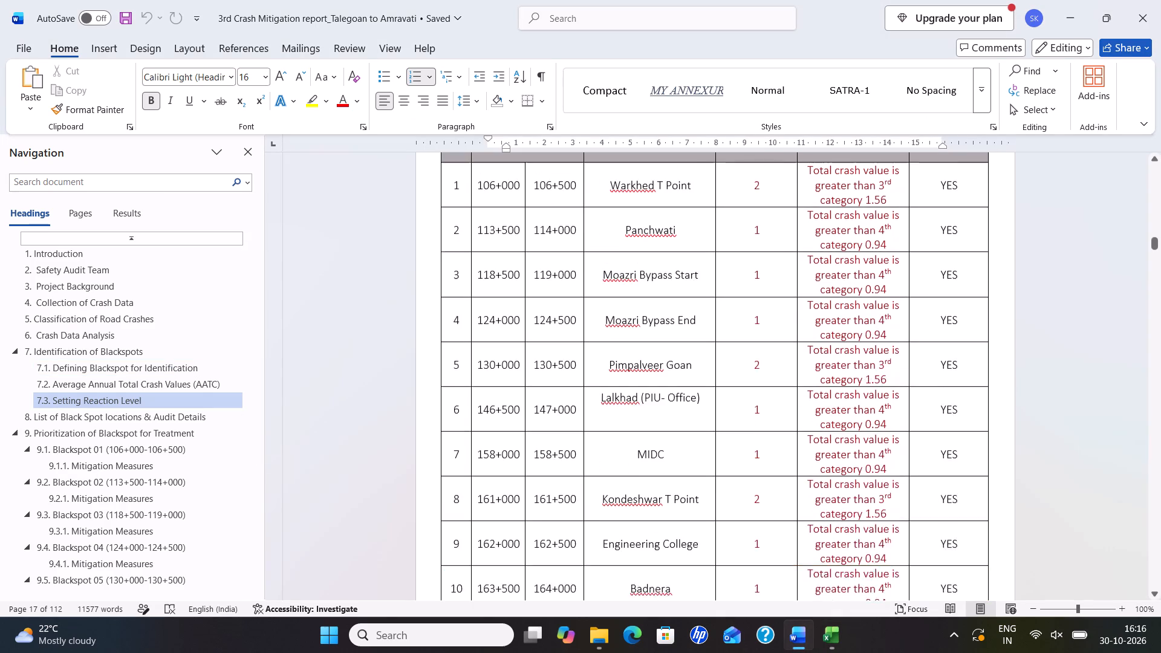
pyautogui.hotkey('alt', 'Tab')
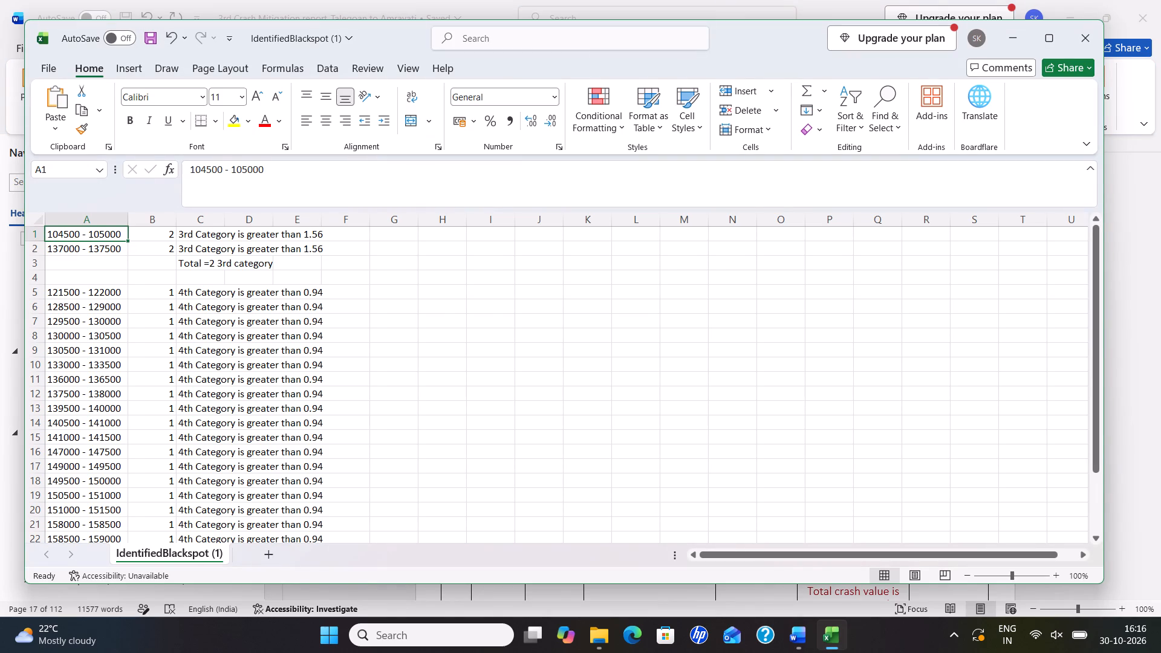
pyautogui.scroll(-3, 68, 450)
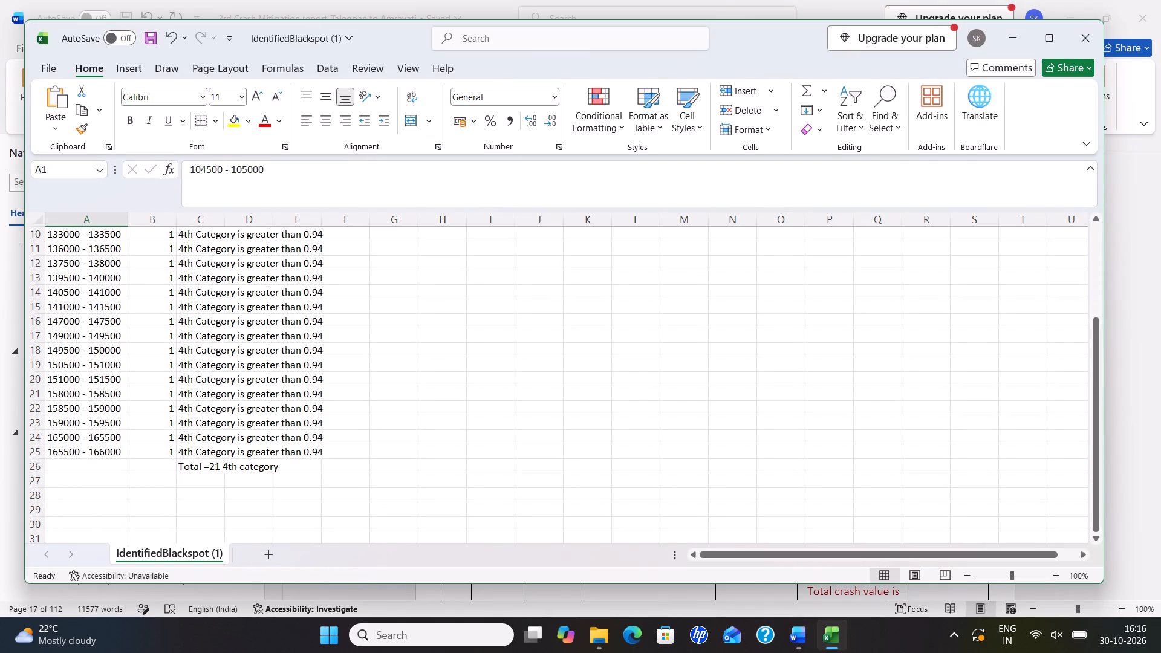
pyautogui.hotkey('alt', 'Tab')
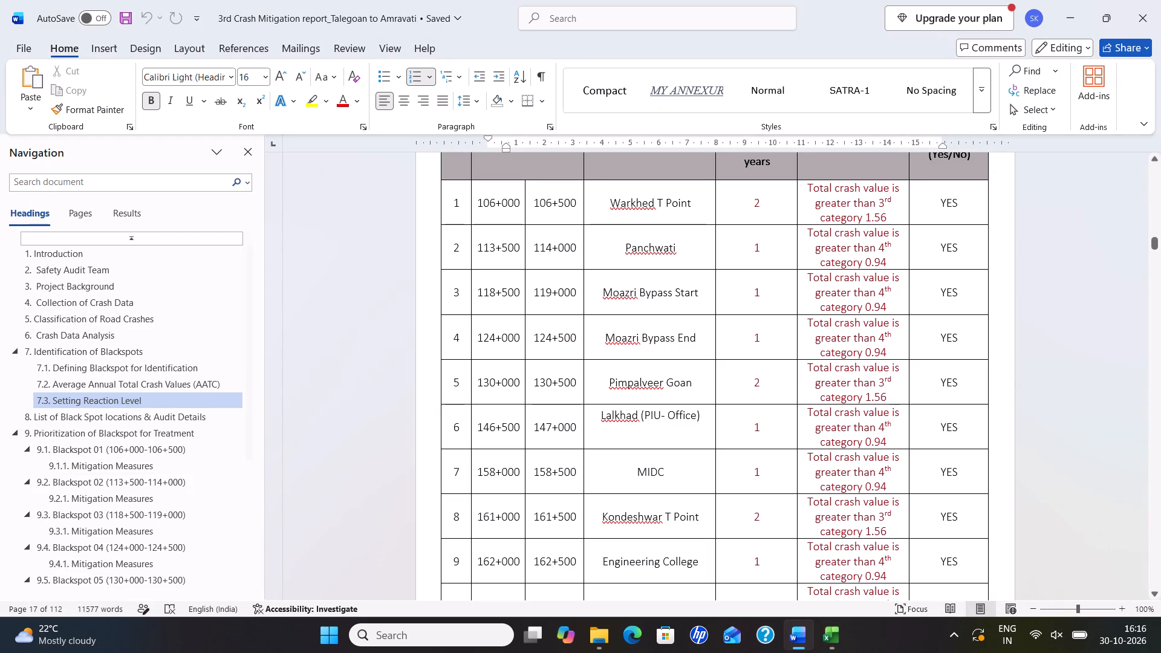
pyautogui.hotkey('alt', 'Tab')
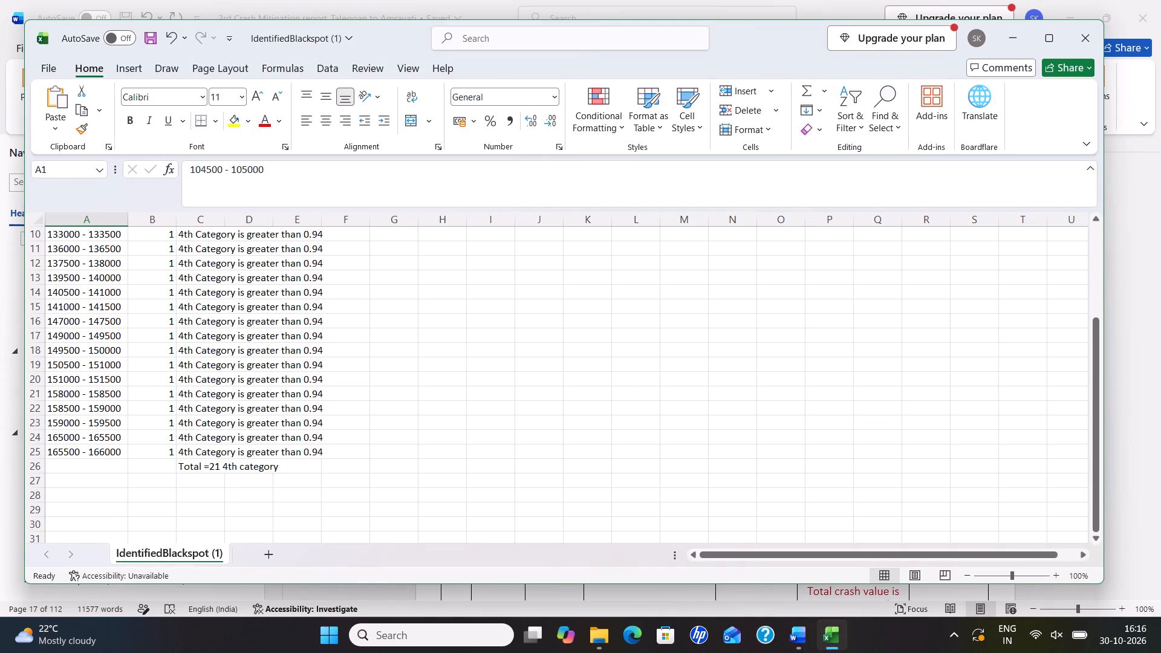
pyautogui.scroll(1, 73, 345)
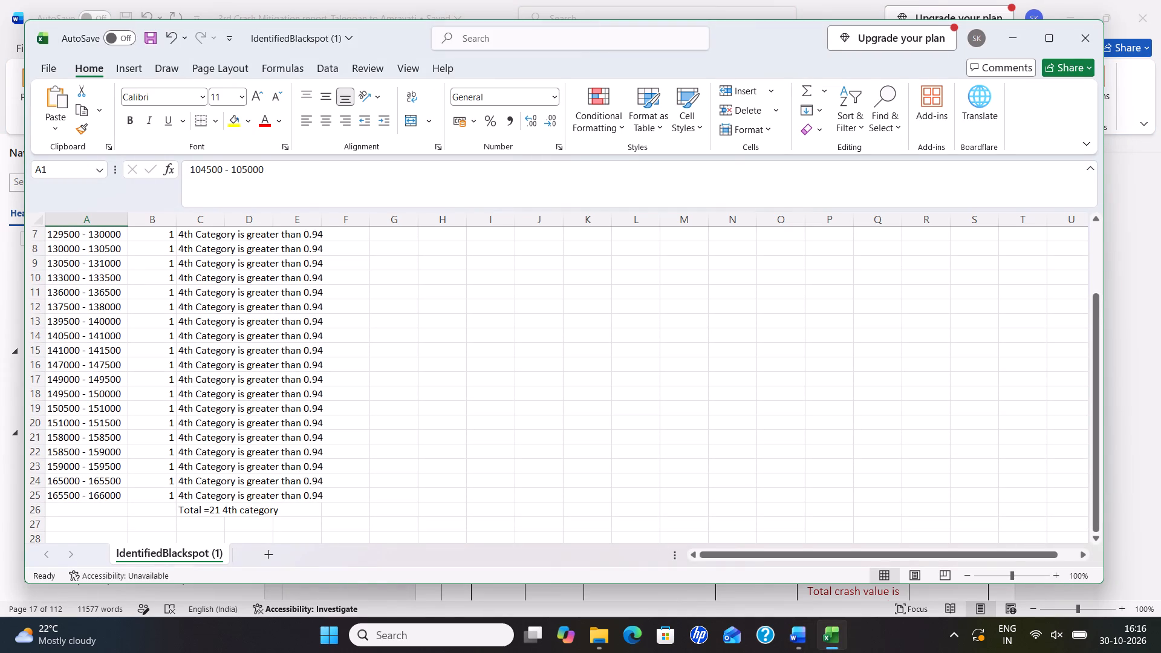
pyautogui.hotkey('alt', 'Tab')
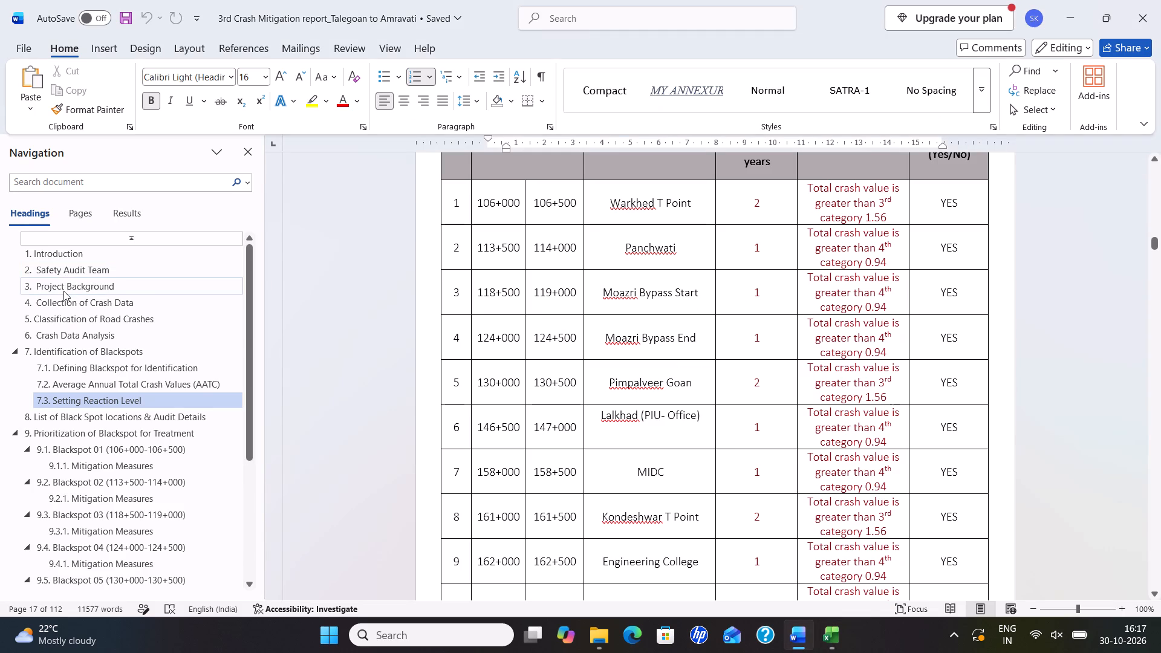
pyautogui.hotkey('alt', 'Tab')
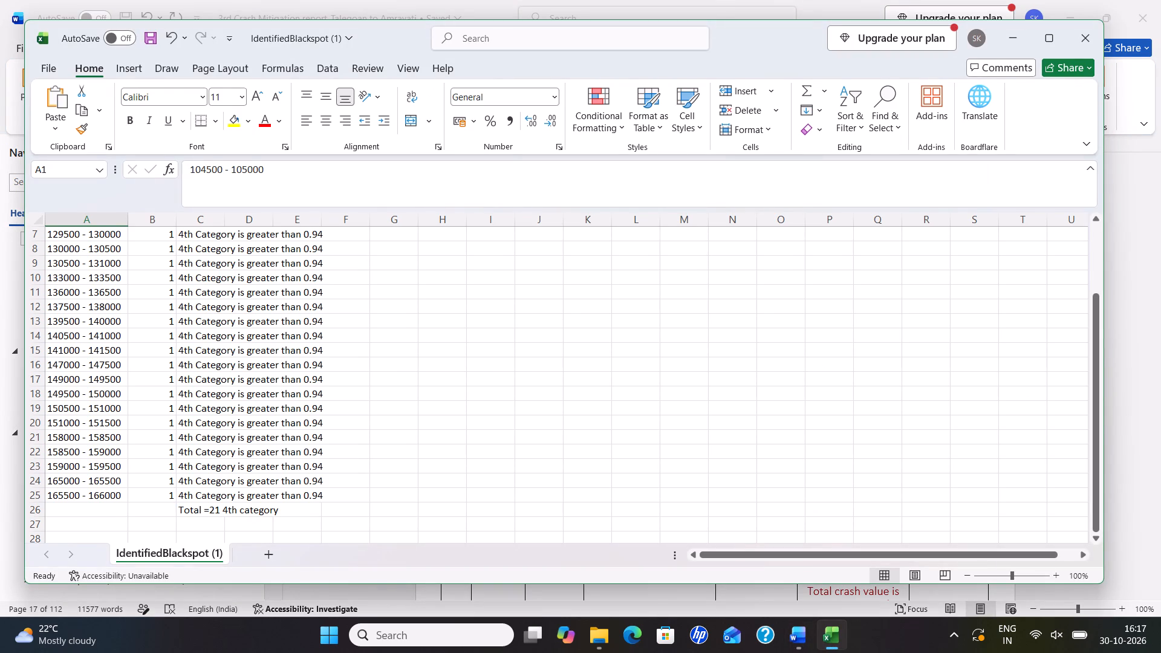
pyautogui.hotkey('alt', 'Tab')
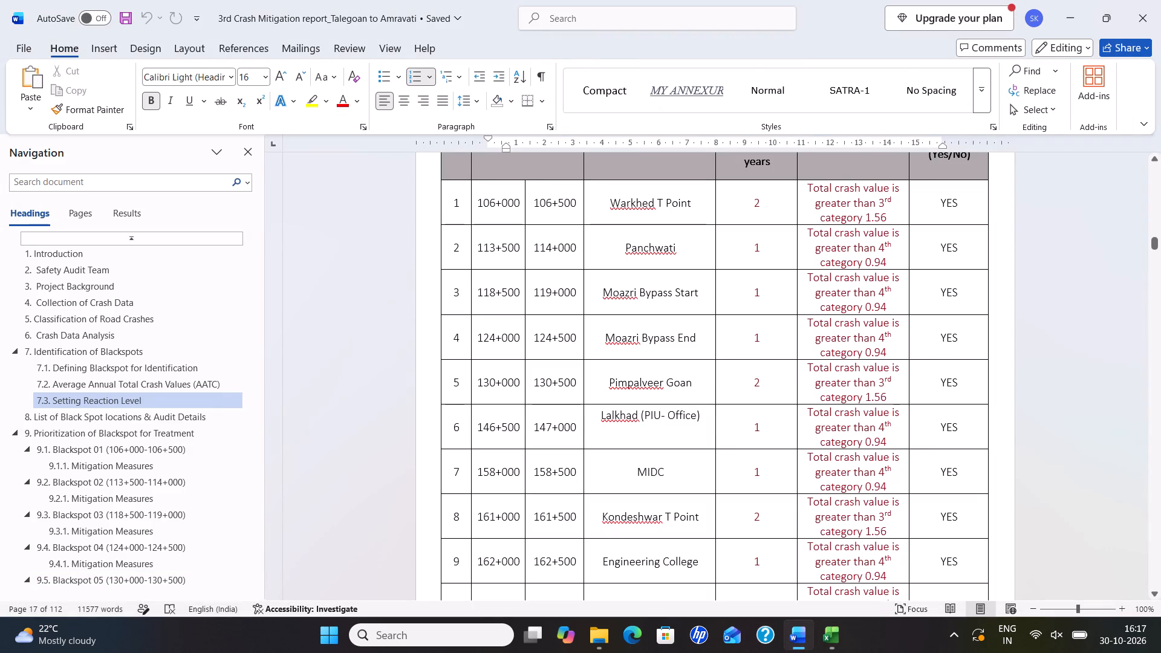
pyautogui.hotkey('alt', 'Tab')
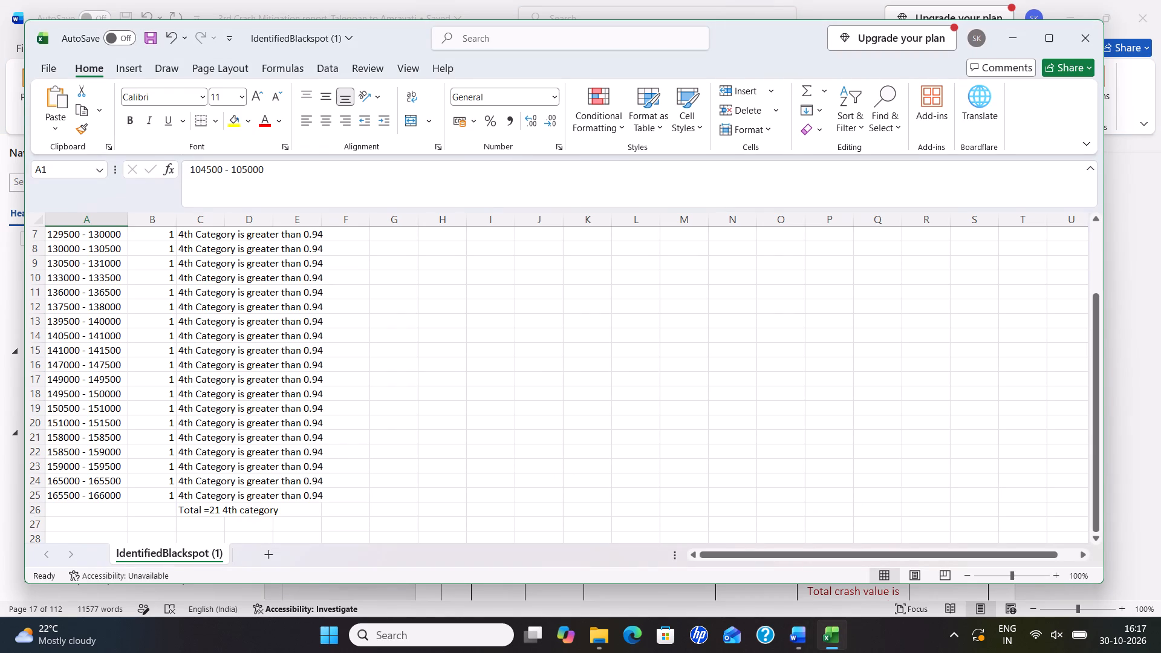
pyautogui.hotkey('alt', 'Tab')
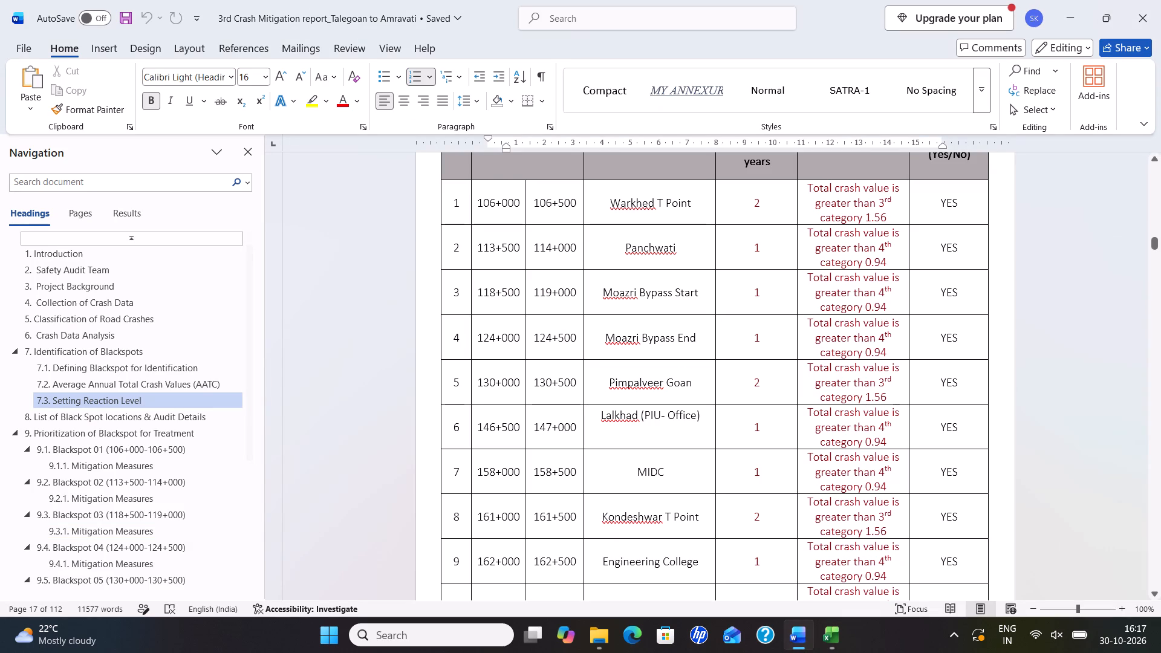
# In Table 7-1 of the report, clear the contents of rows 1 to 4 and 6 to 10, except their serial numbers.
pyautogui.moveTo(484, 200); pyautogui.dragTo(495, 325)
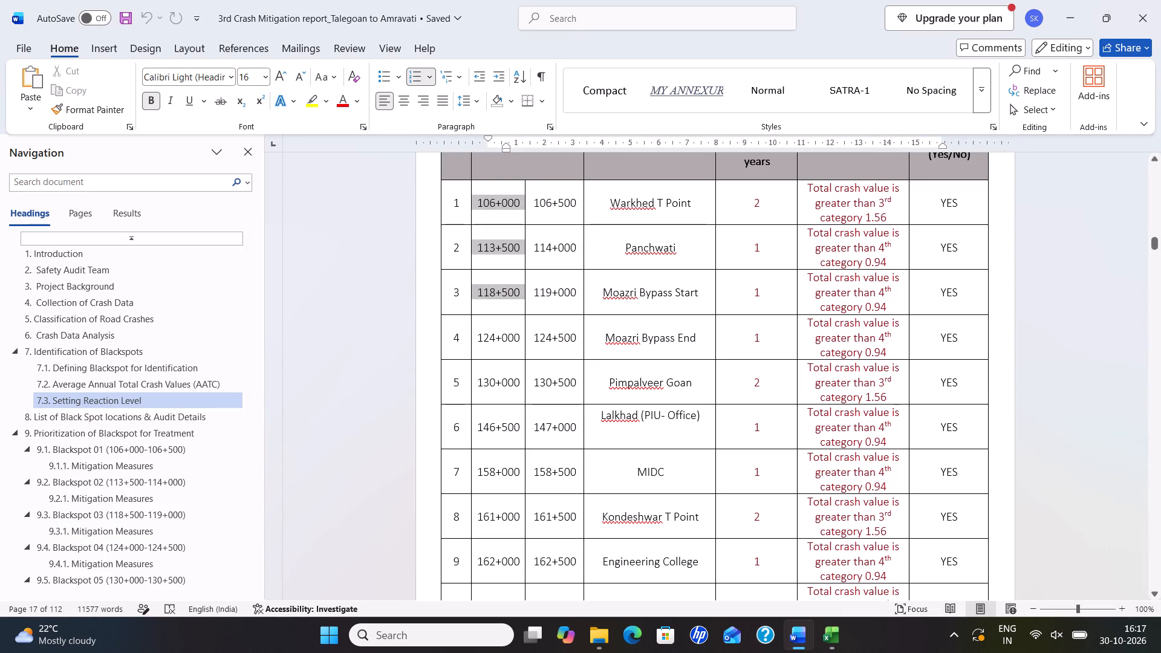
pyautogui.moveTo(495, 325); pyautogui.dragTo(936, 320)
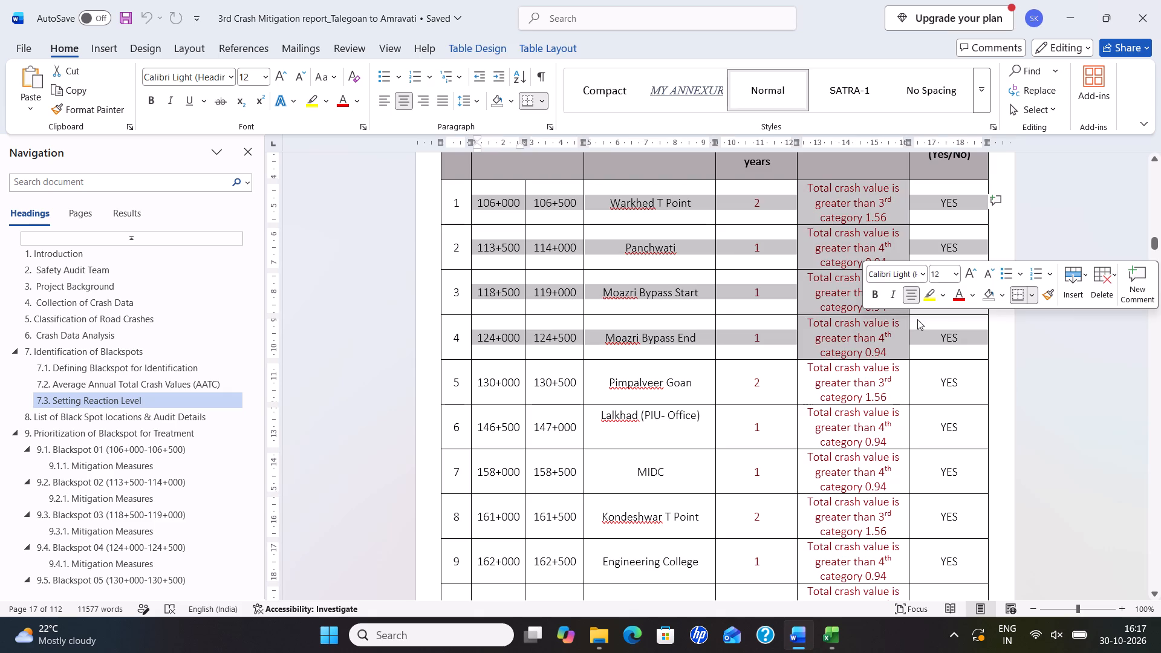
pyautogui.press('Delete')
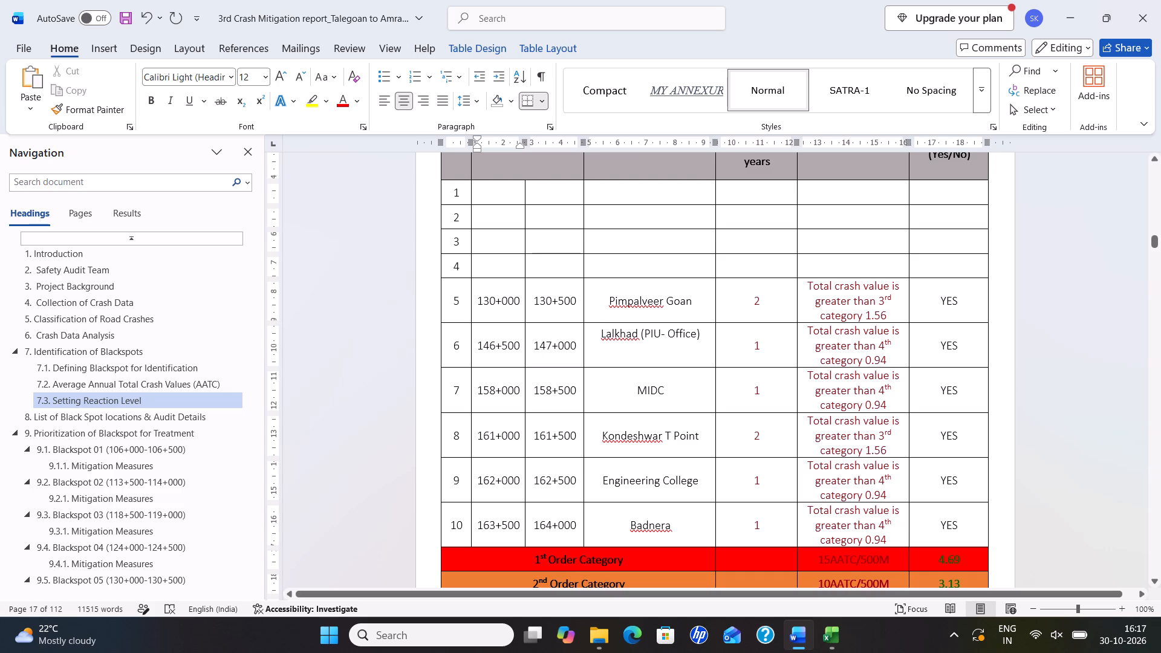
pyautogui.moveTo(478, 335); pyautogui.dragTo(501, 357)
pyautogui.moveTo(501, 357); pyautogui.dragTo(939, 505)
pyautogui.press('Delete')
# Enter the first 500-meter stretch in row 1 of Table 7-1 as 104+500 to 105+000.
pyautogui.click(490, 193)
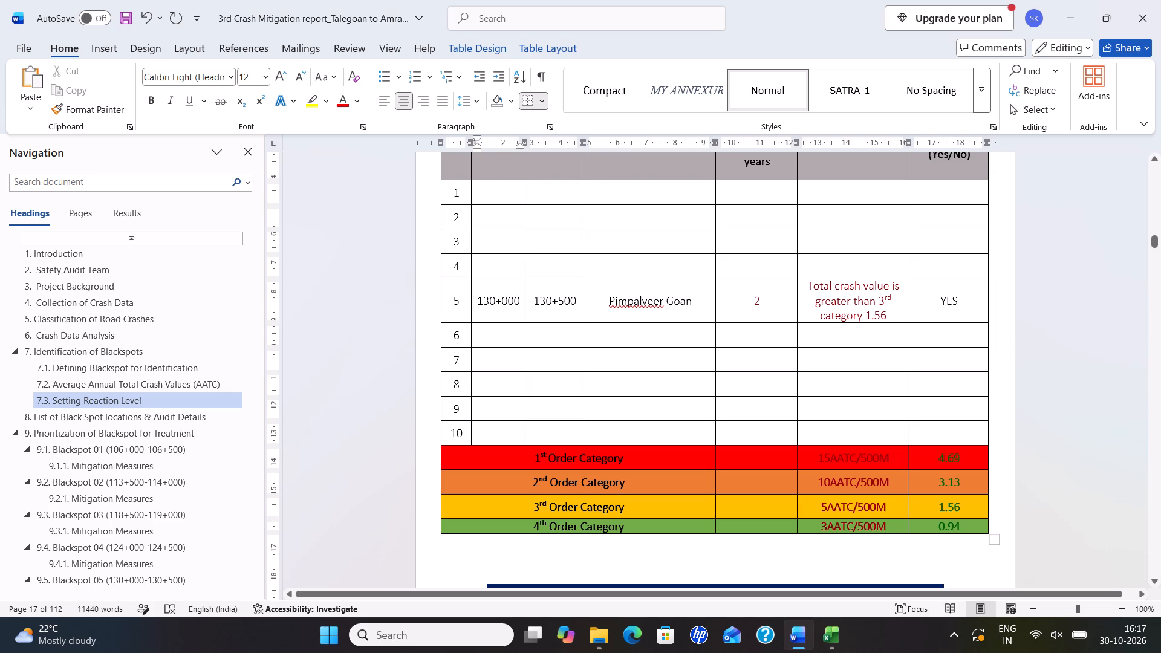
pyautogui.write('104')
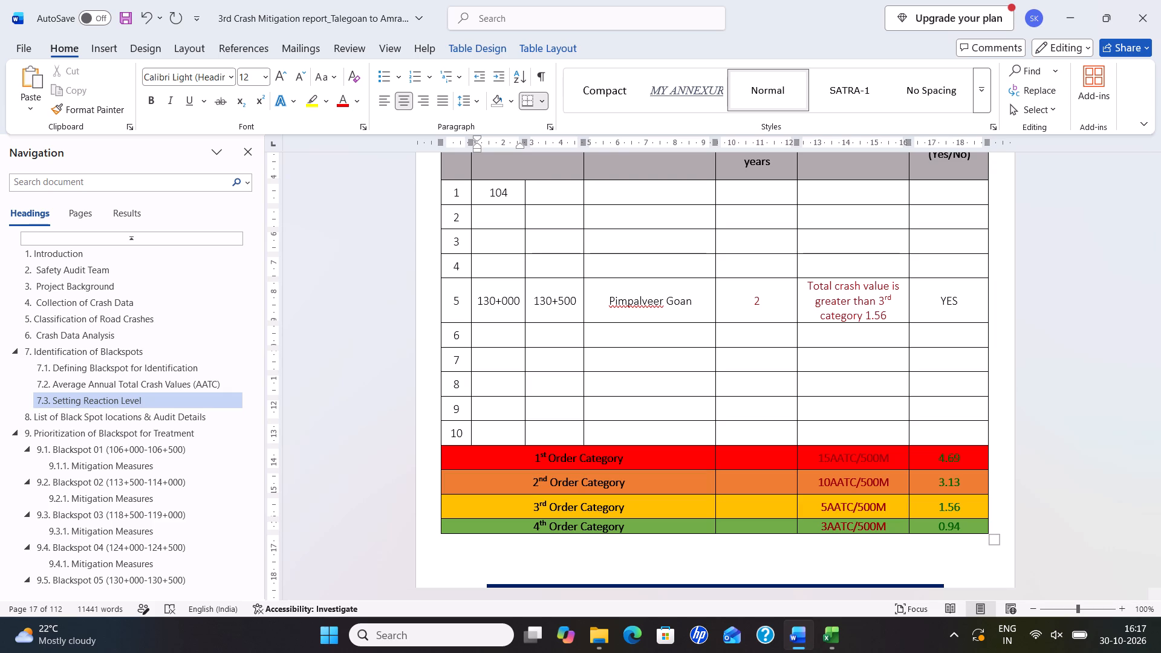
pyautogui.press('+')
pyautogui.write('500')
pyautogui.click(548, 199)
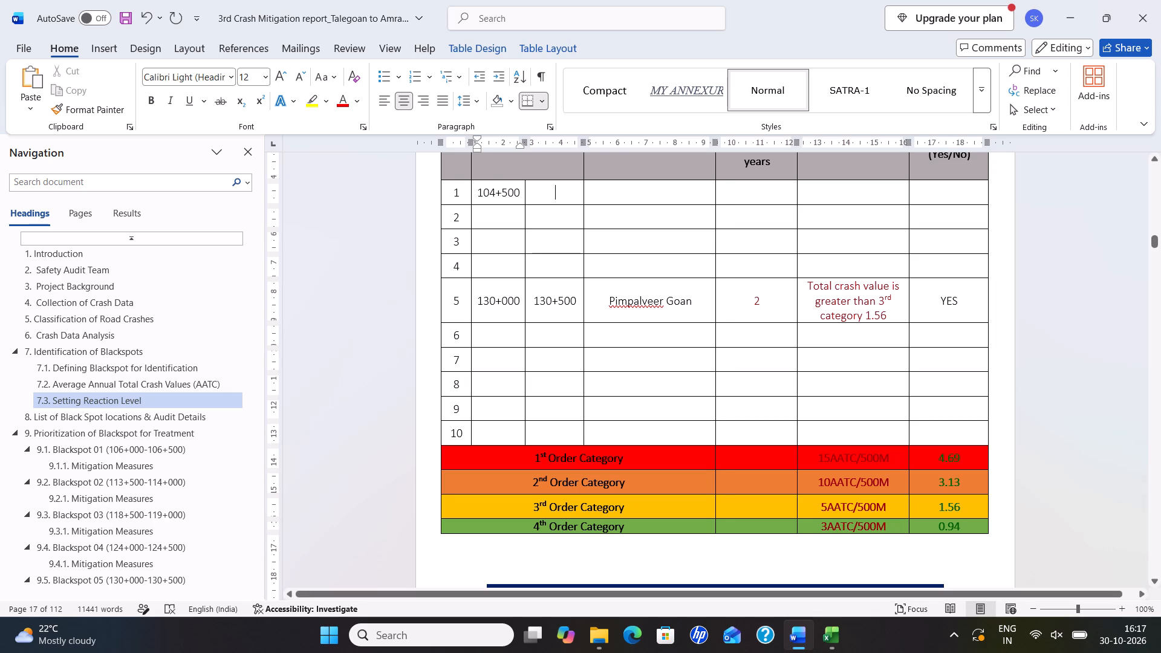
pyautogui.press('1')
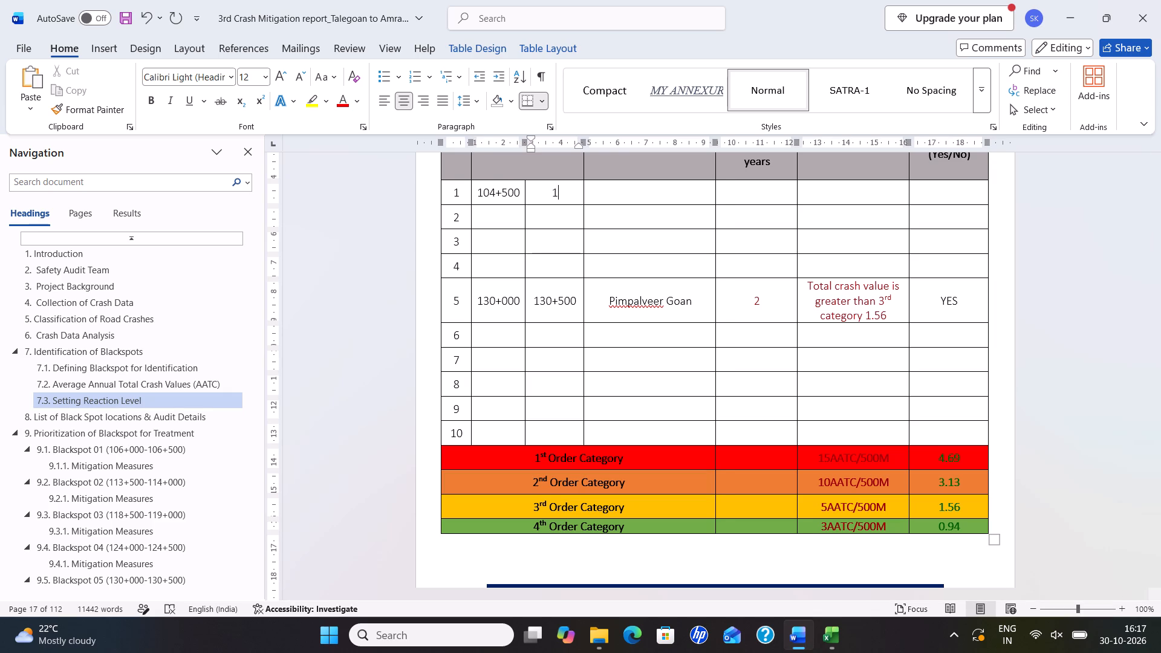
pyautogui.write('05+00')
pyautogui.press('0')
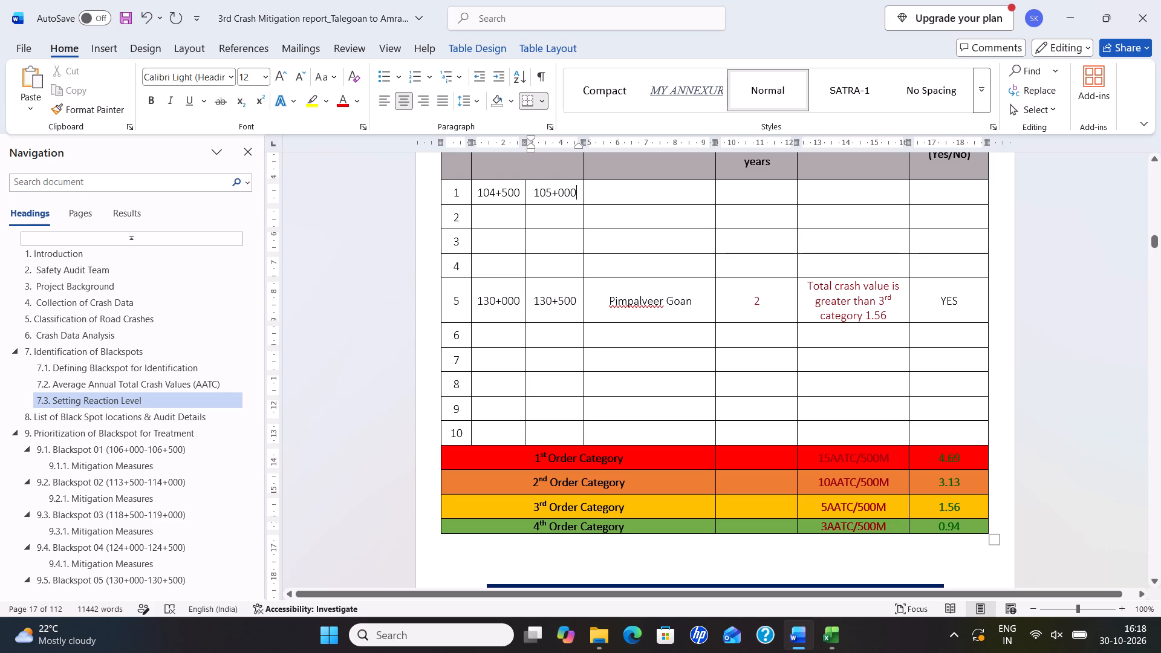
# Enter the second 500-meter stretch in row 2 of Table 7-1 as 137+000 to 137+500.
pyautogui.click(496, 221)
pyautogui.write('137')
pyautogui.press('+')
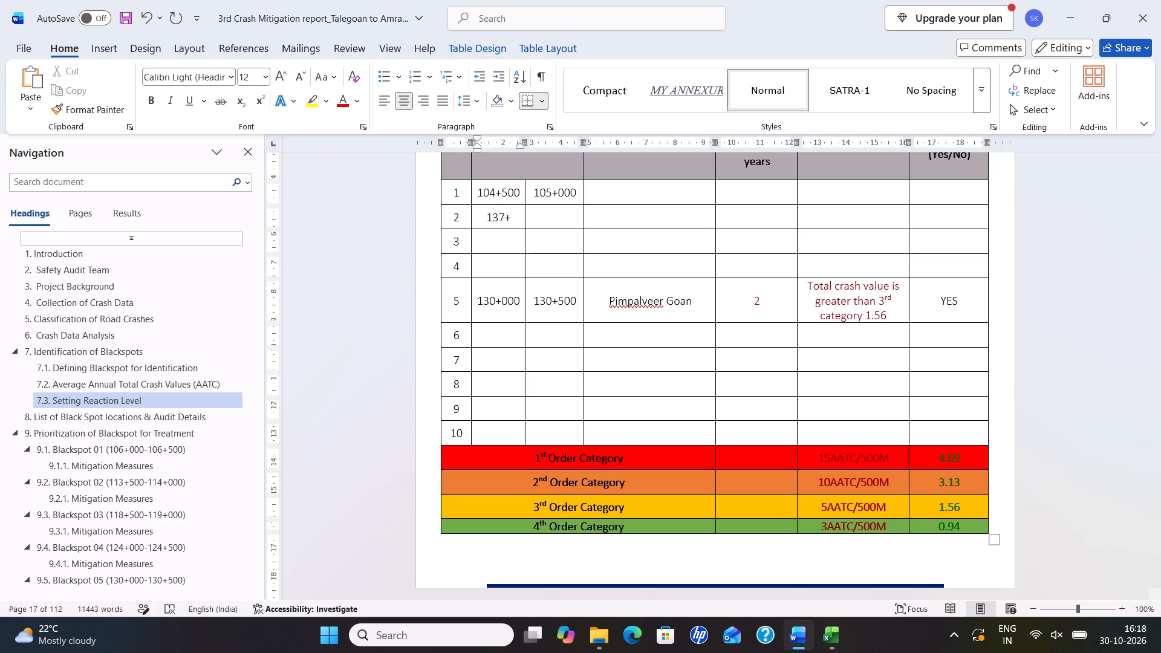
pyautogui.write('00')
pyautogui.press('0')
pyautogui.click(541, 217)
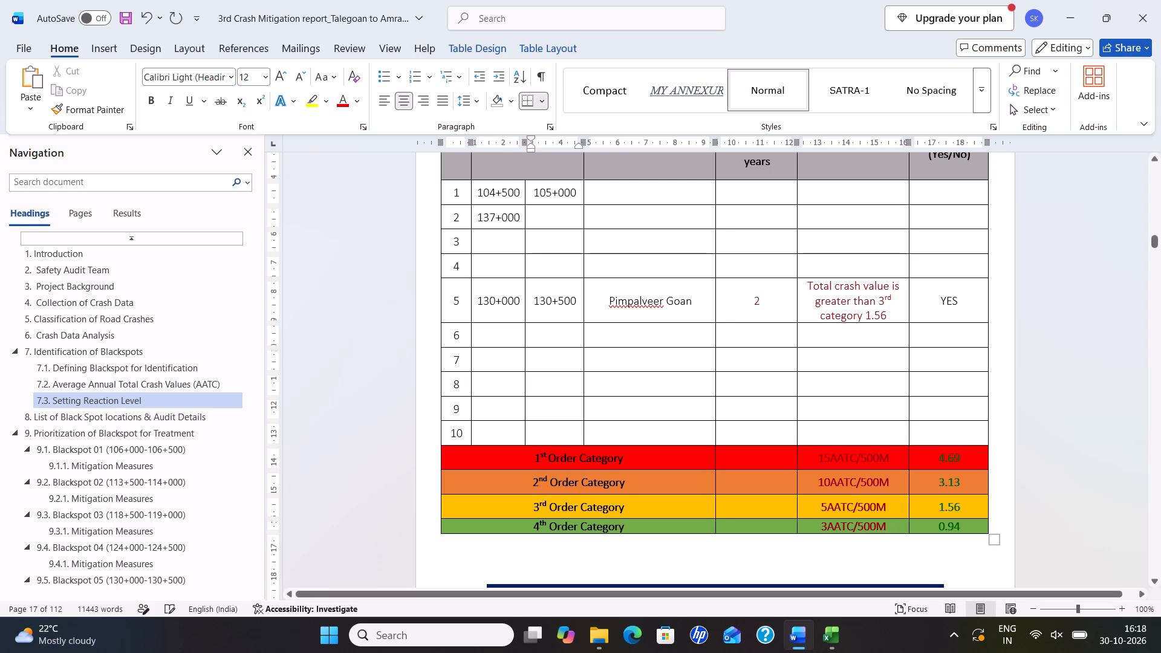
pyautogui.press('1')
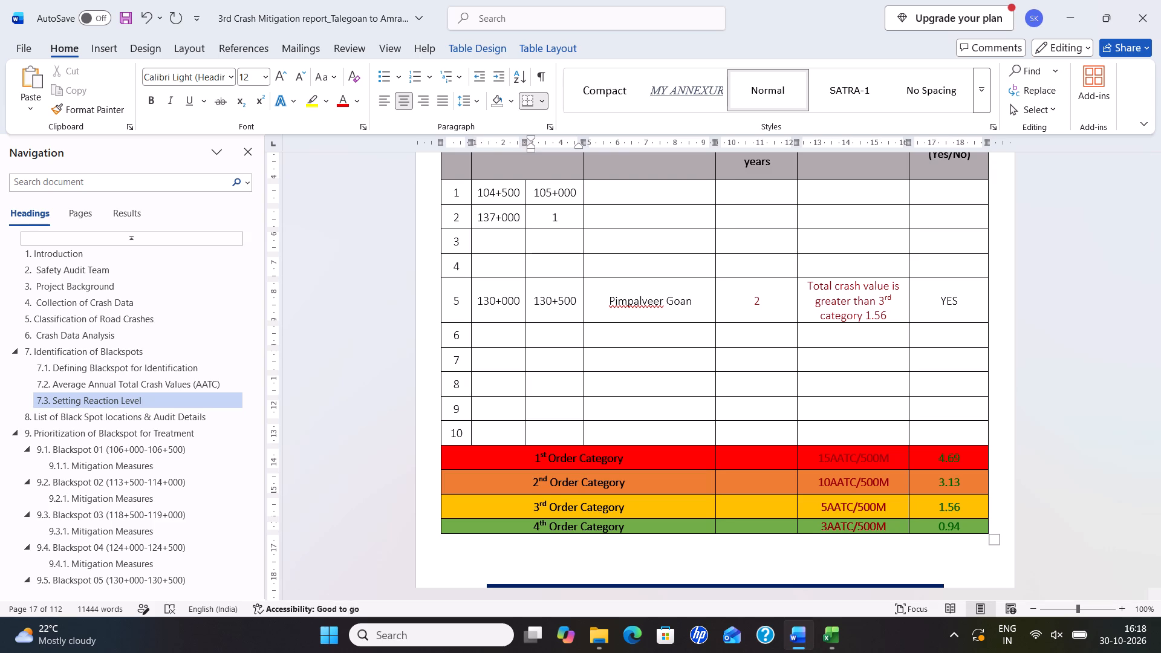
pyautogui.write('37')
pyautogui.press('+')
pyautogui.write('500')
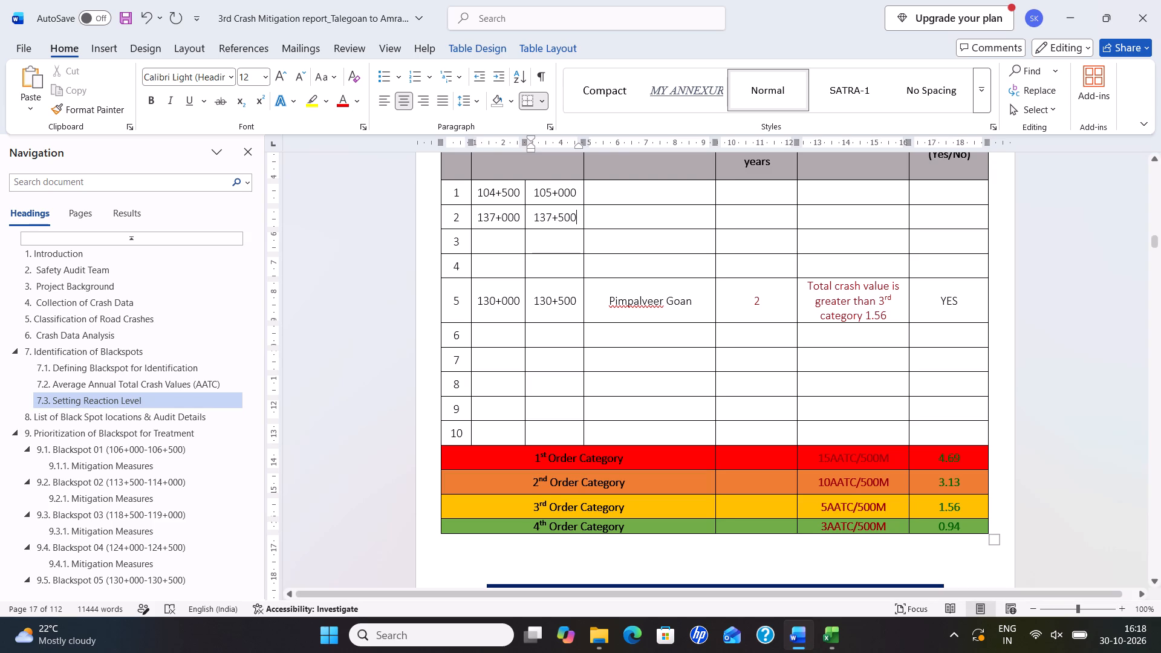
# Delete the entire emptied rows 3 and 4 from Table 7-1.
pyautogui.moveTo(486, 242); pyautogui.dragTo(503, 264)
pyautogui.rightClick(503, 264)
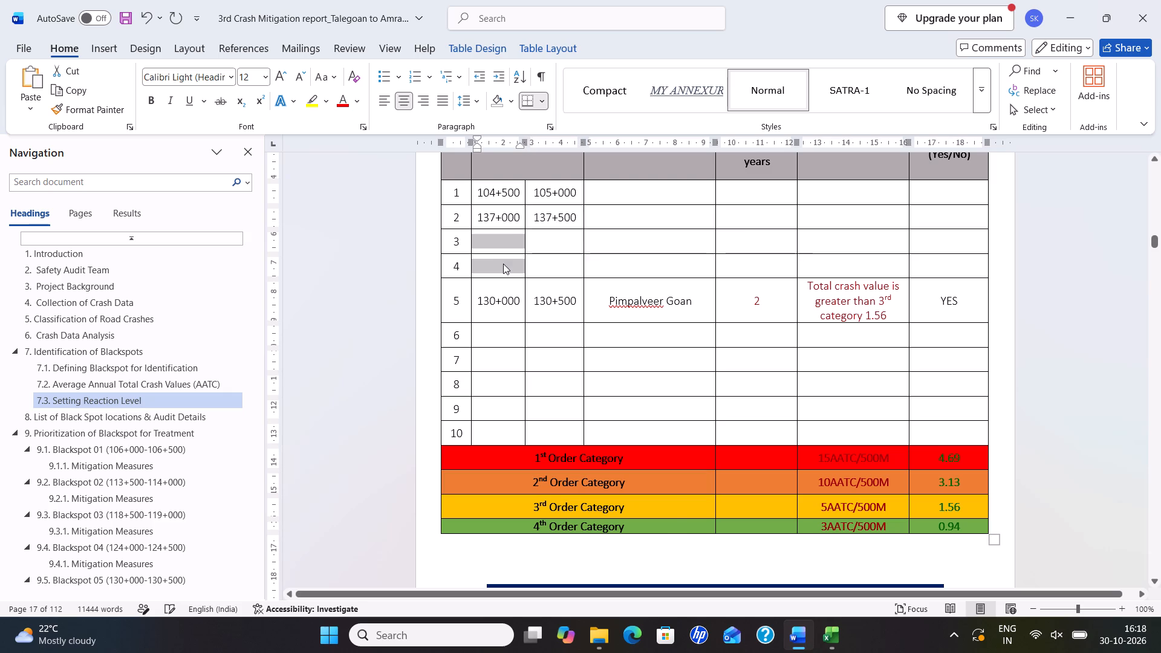
pyautogui.click(577, 411)
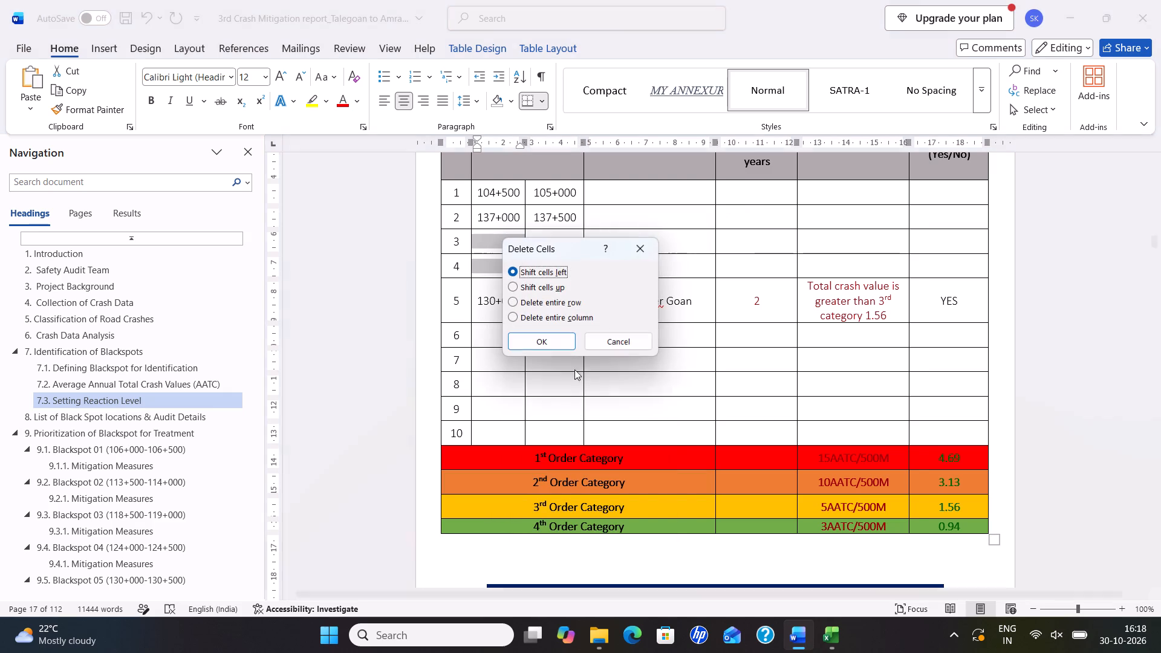
pyautogui.click(555, 294)
pyautogui.click(554, 299)
pyautogui.click(551, 331)
pyautogui.click(553, 336)
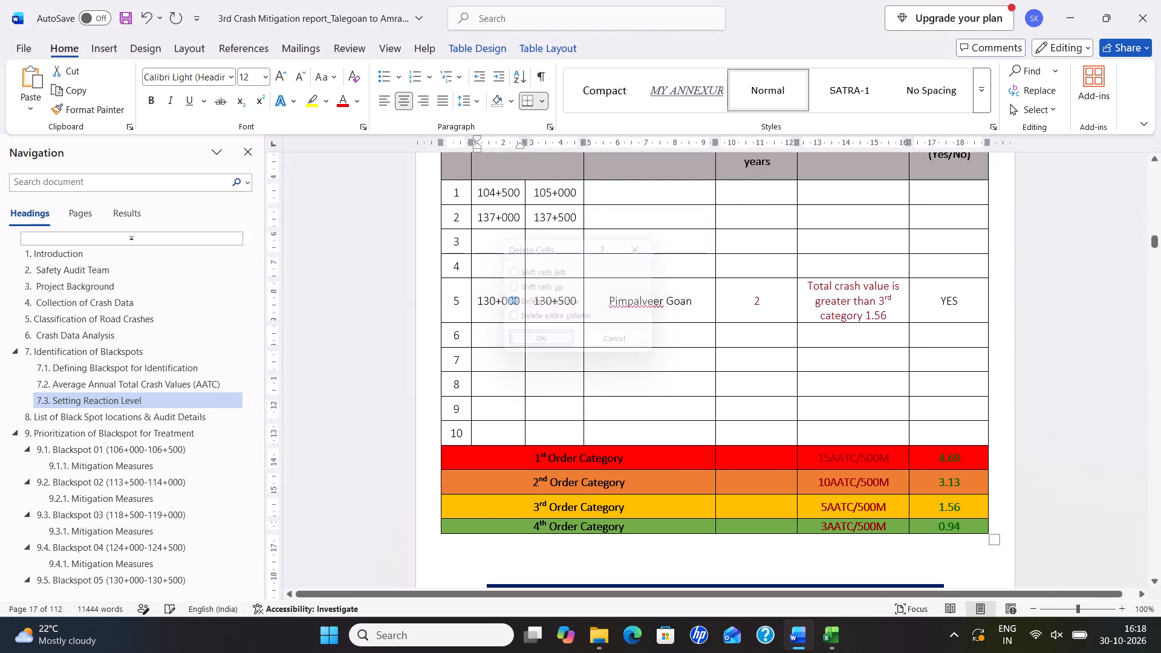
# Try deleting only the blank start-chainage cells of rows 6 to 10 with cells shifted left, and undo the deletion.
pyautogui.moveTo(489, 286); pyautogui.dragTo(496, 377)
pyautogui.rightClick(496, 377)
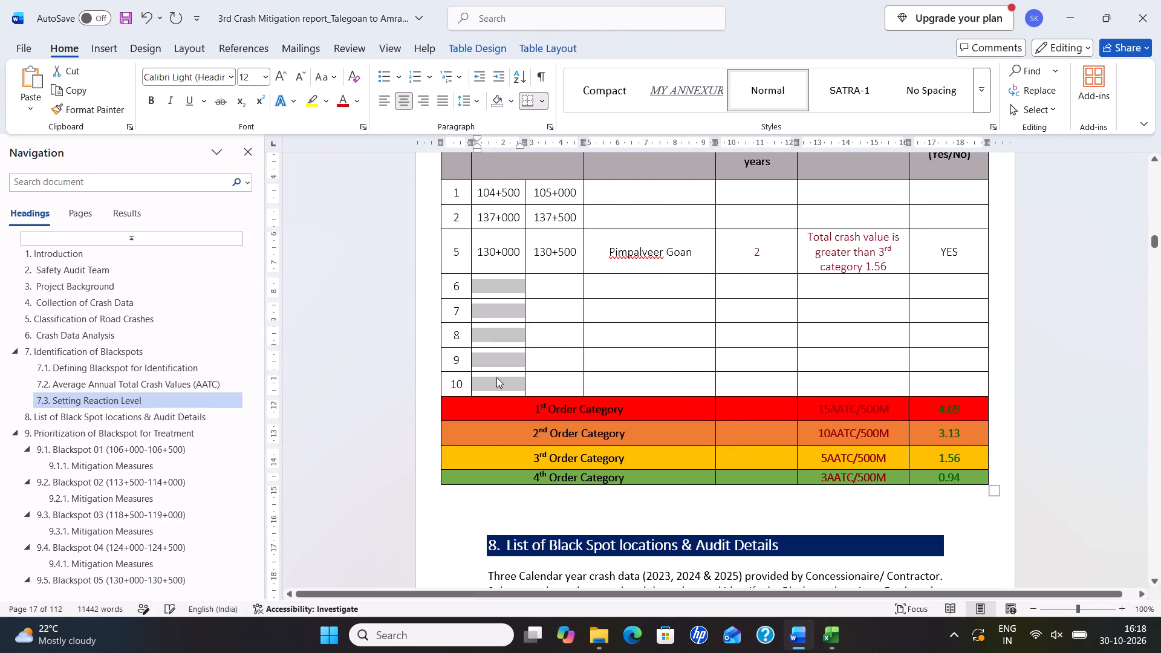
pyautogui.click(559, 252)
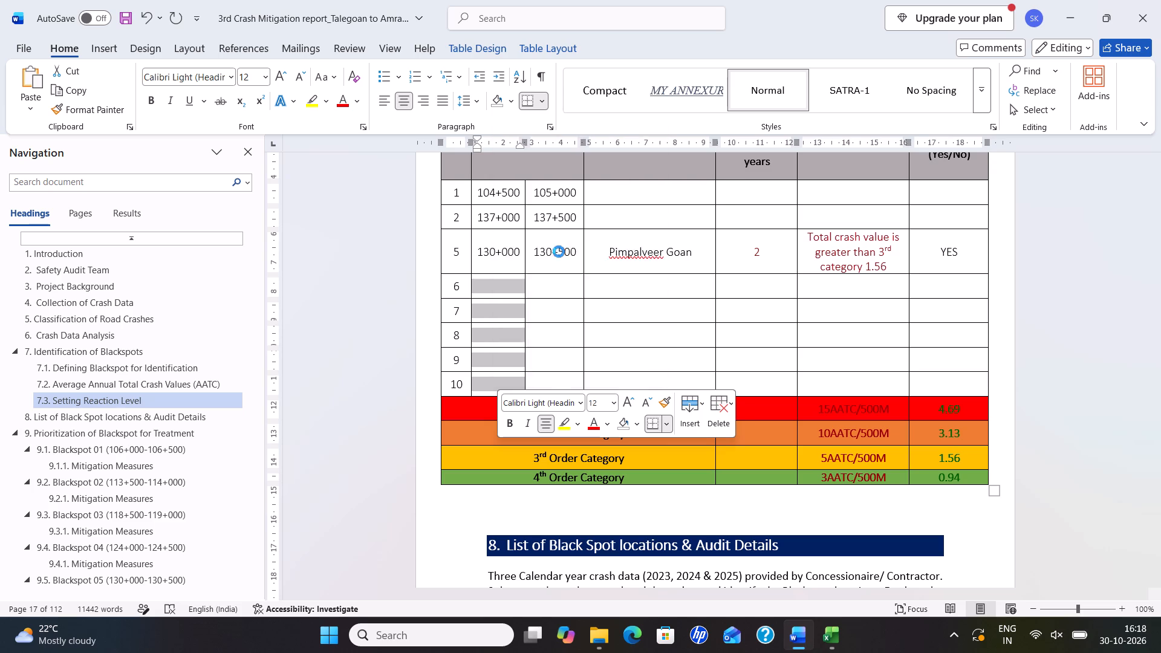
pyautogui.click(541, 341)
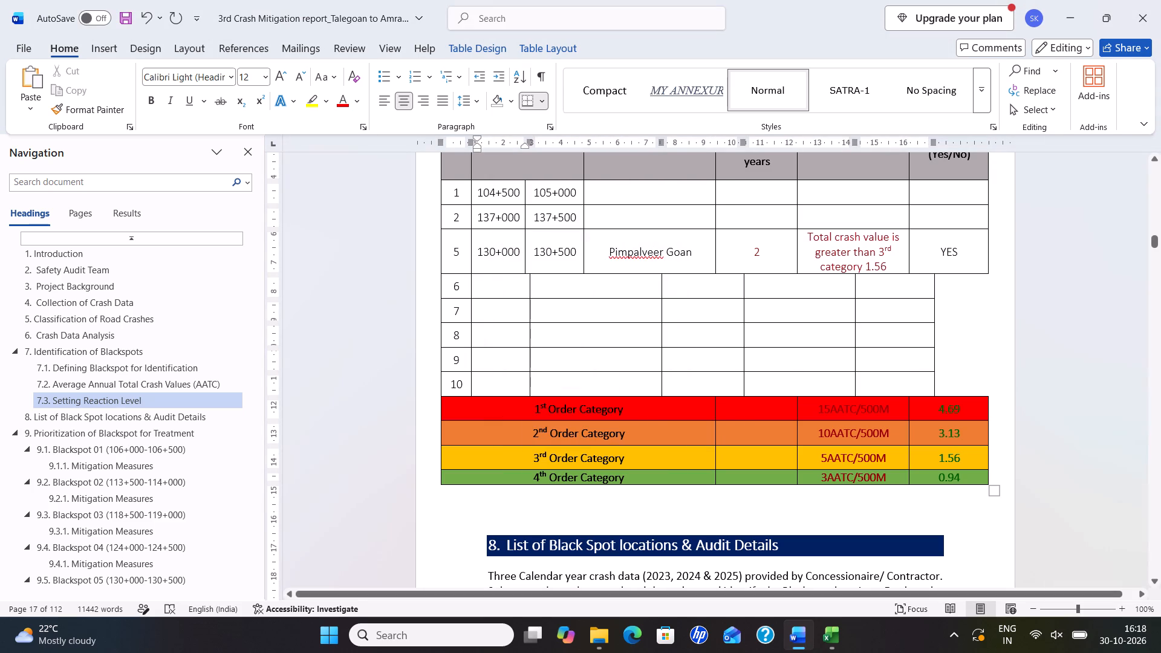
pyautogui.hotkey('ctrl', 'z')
# Delete the entire emptied rows 6 to 10 from Table 7-1, above the order category rows.
pyautogui.click(591, 336)
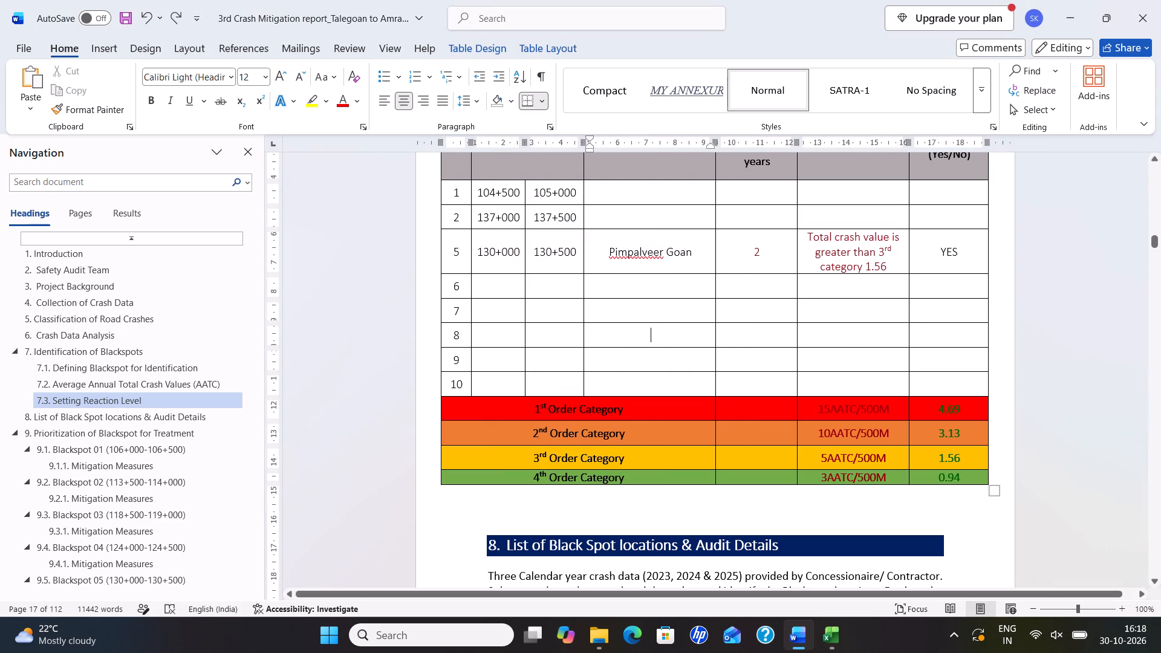
pyautogui.moveTo(514, 288); pyautogui.dragTo(935, 361)
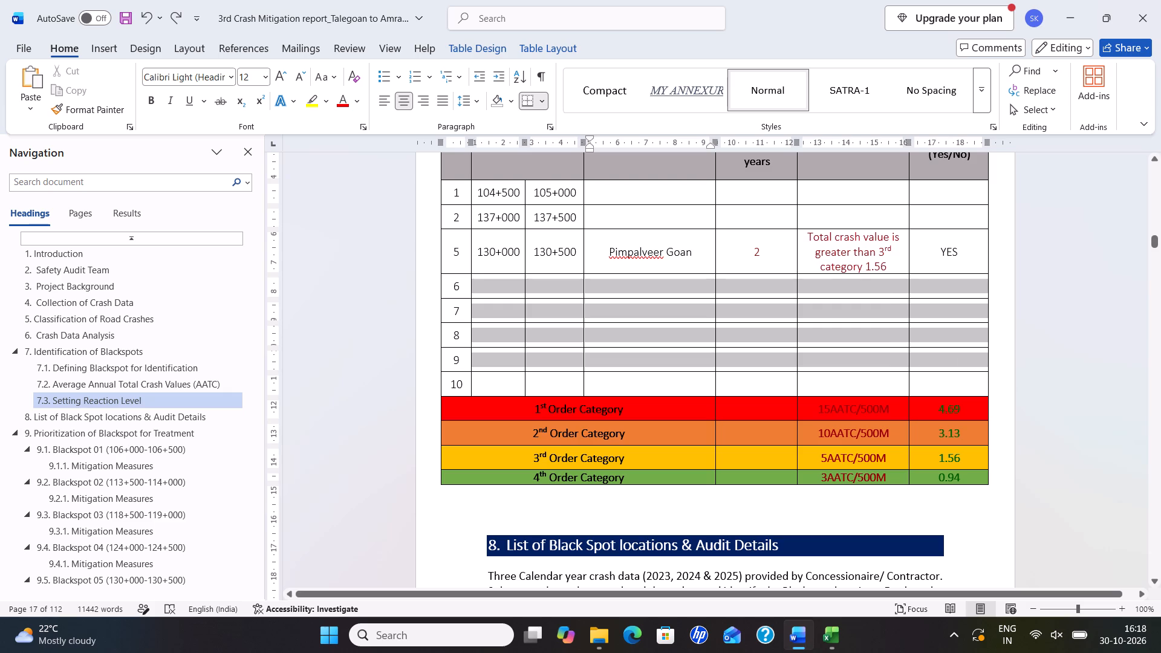
pyautogui.moveTo(935, 361); pyautogui.dragTo(934, 374)
pyautogui.rightClick(892, 362)
pyautogui.rightClick(760, 349)
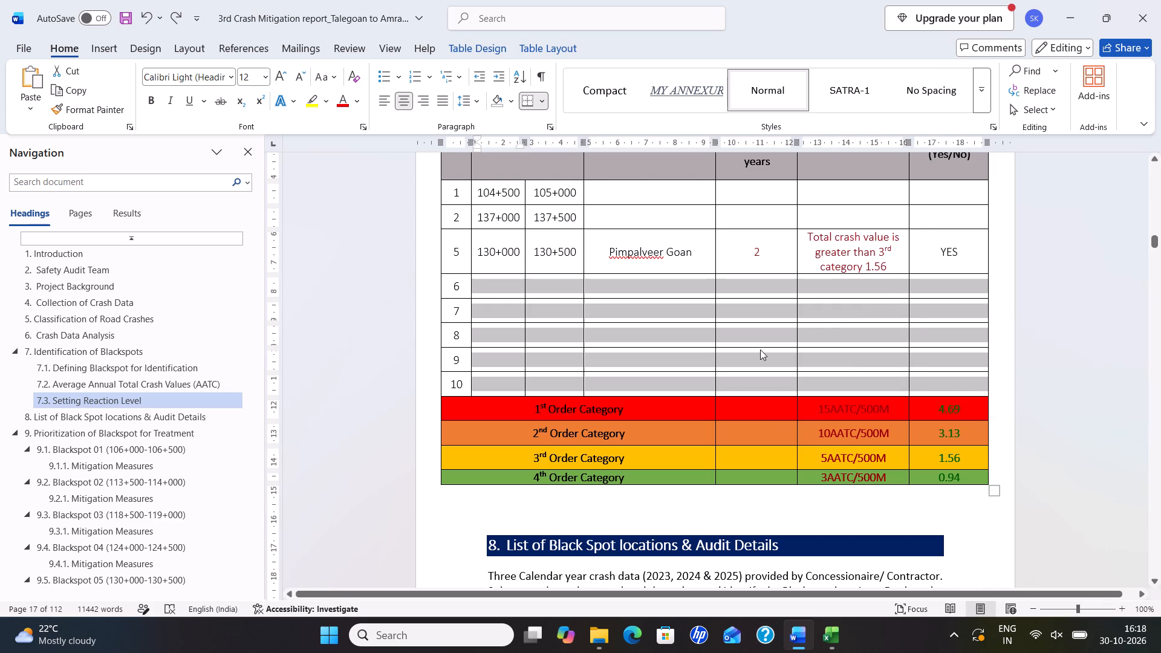
pyautogui.click(807, 227)
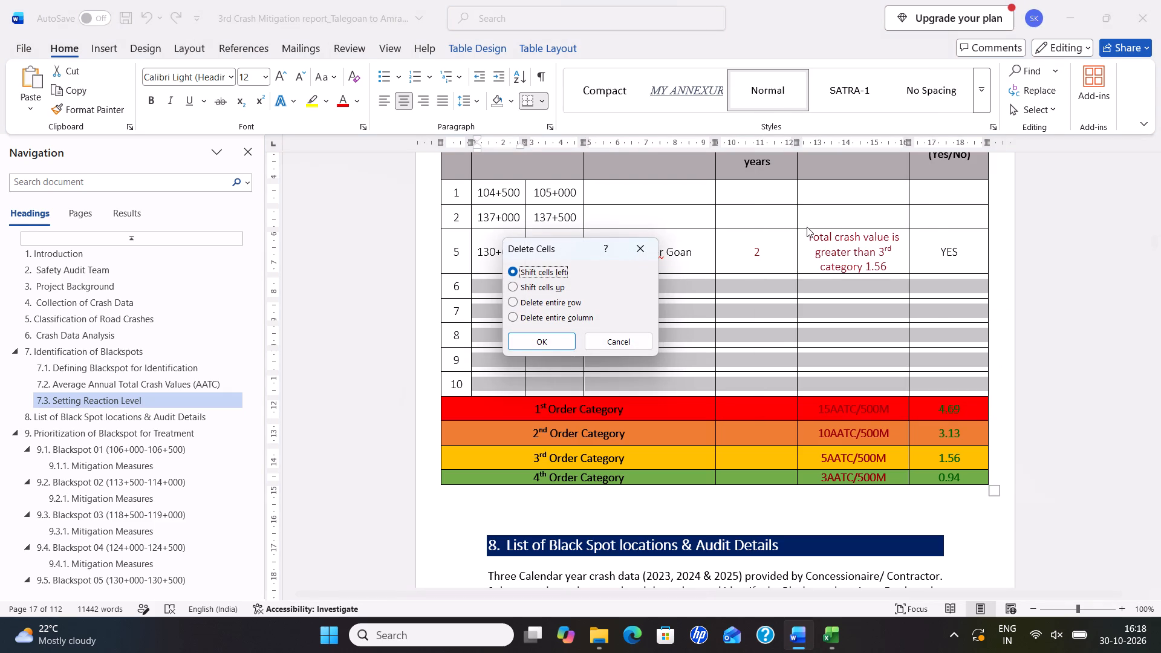
pyautogui.click(539, 305)
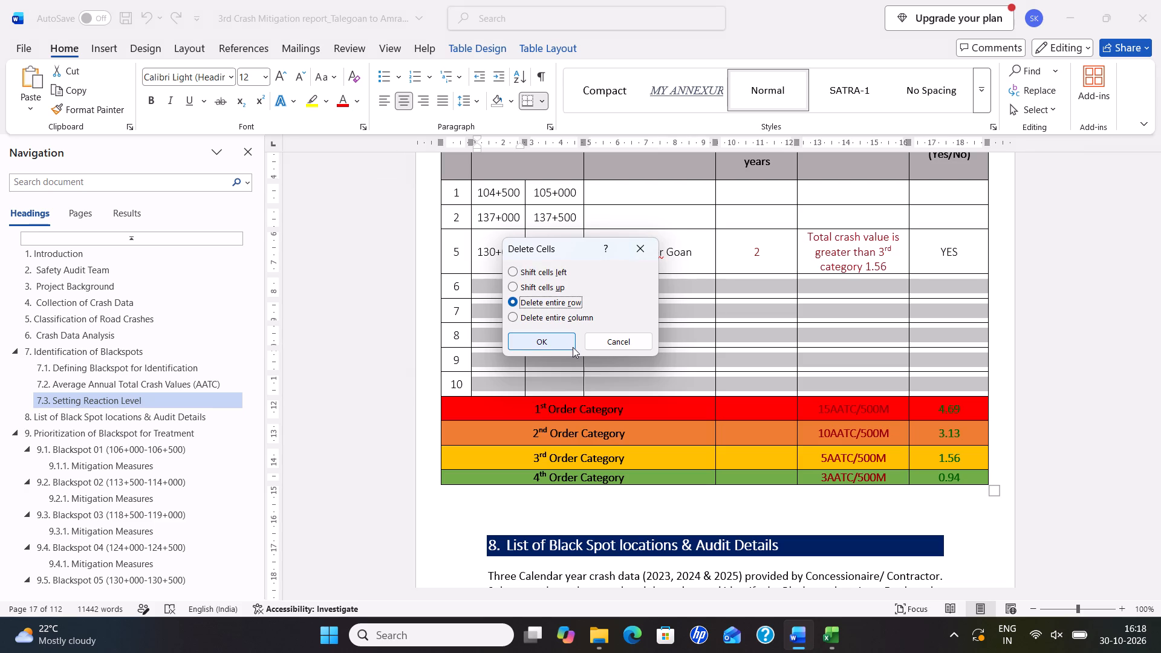
pyautogui.click(559, 342)
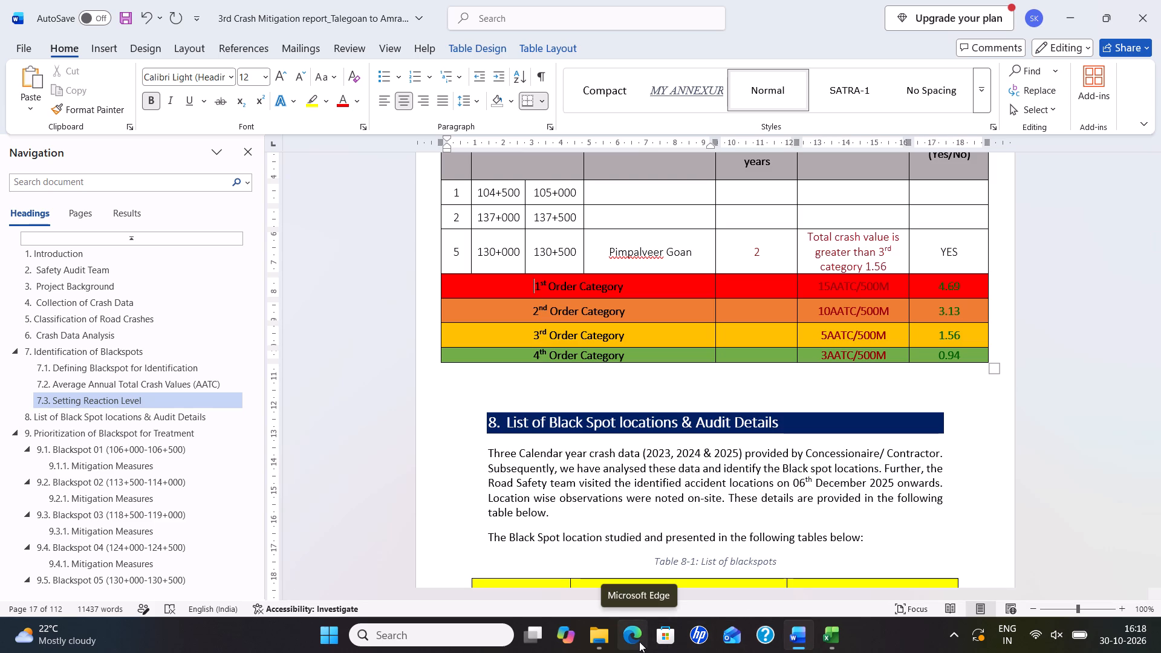
# Switch to the IdentifiedBlackspot workbook in Excel, recheck its 3rd and 4th category stretches, and return to the Word report.
pyautogui.click(834, 638)
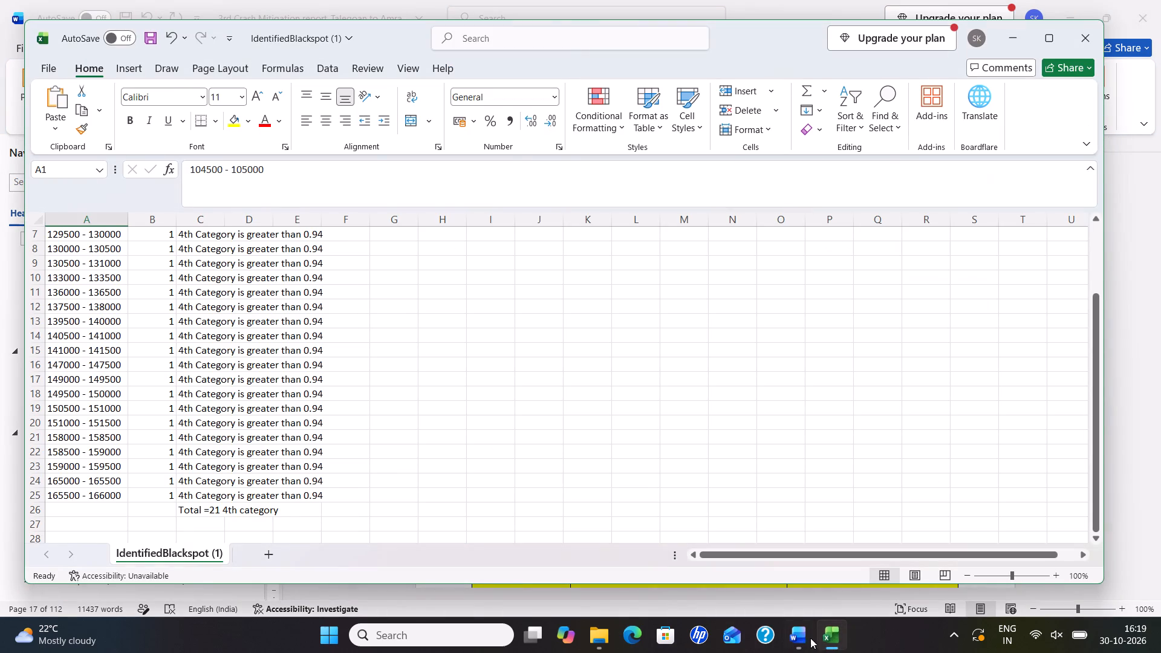
pyautogui.scroll(7, 223, 359)
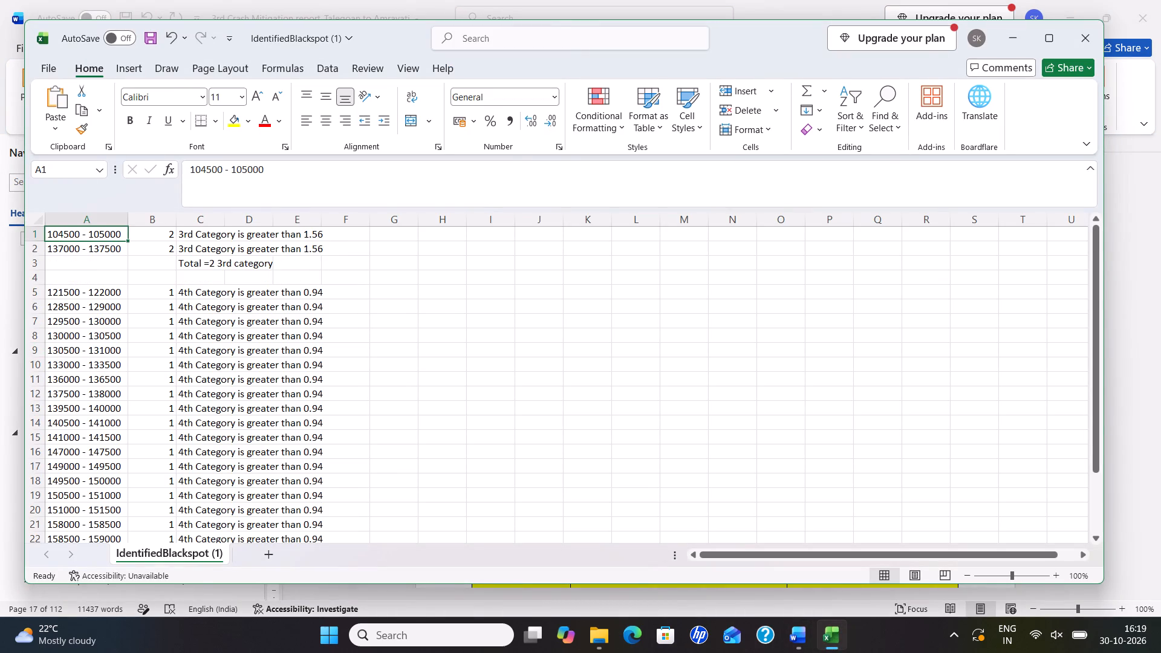
pyautogui.click(1014, 39)
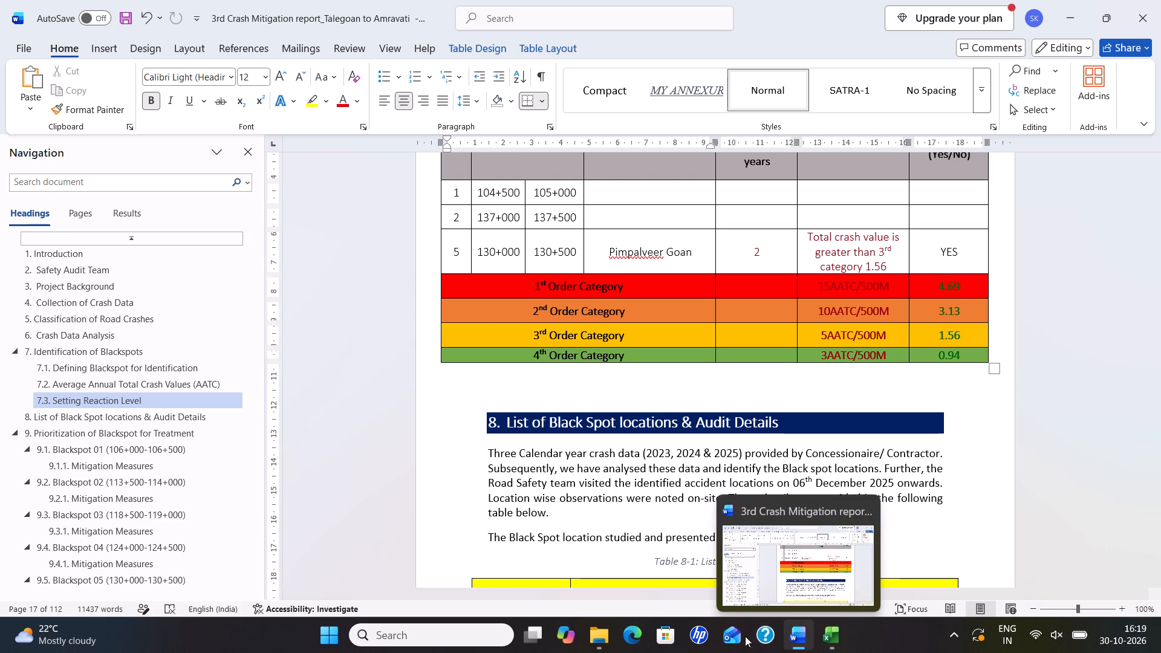
# Open the PrioritisedBlackspot file from the Talegaon Amravati Accident analysis 2026 folder and widen its Chainage column to show the full stretches.
pyautogui.click(571, 586)
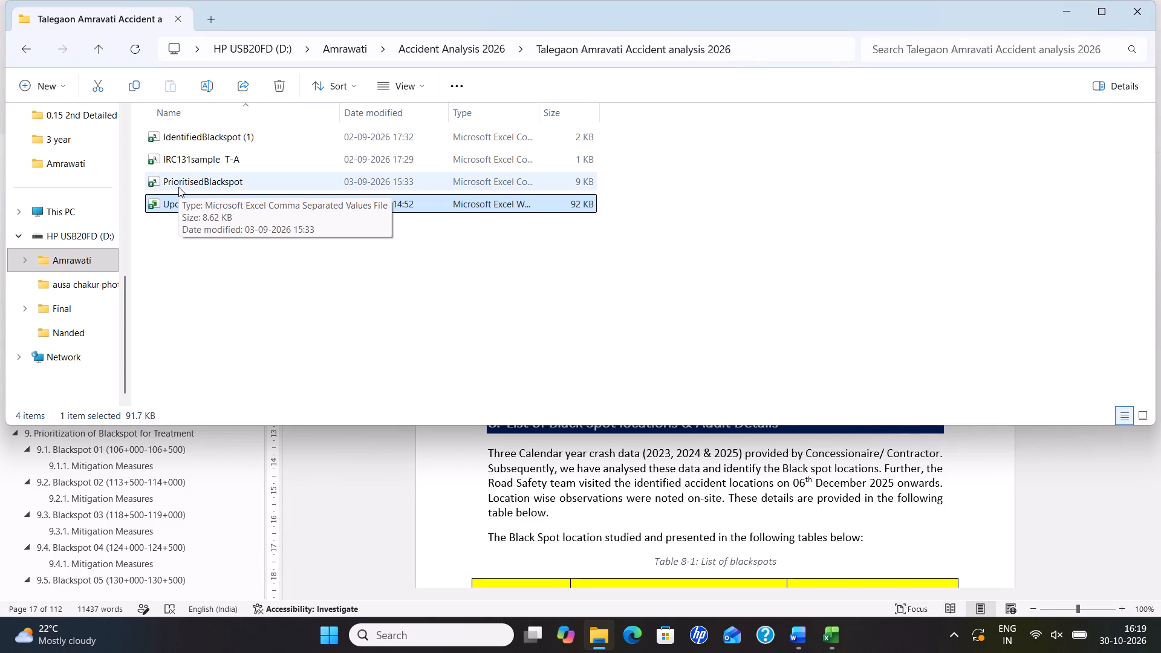
pyautogui.doubleClick(178, 187)
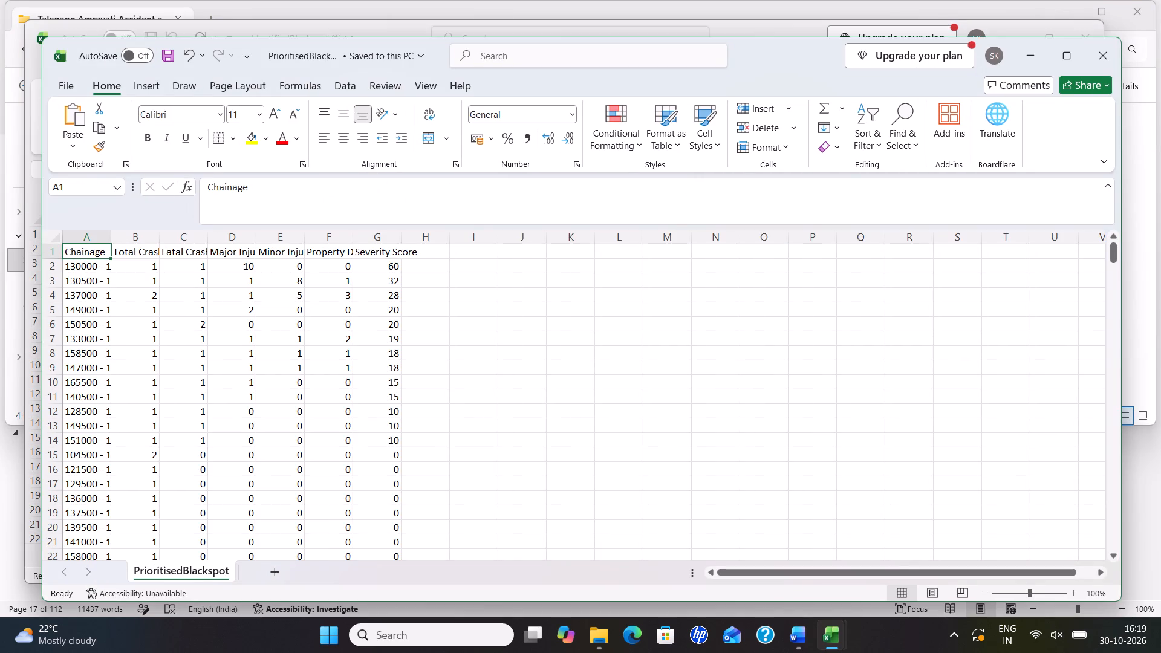
pyautogui.moveTo(109, 242); pyautogui.dragTo(155, 244)
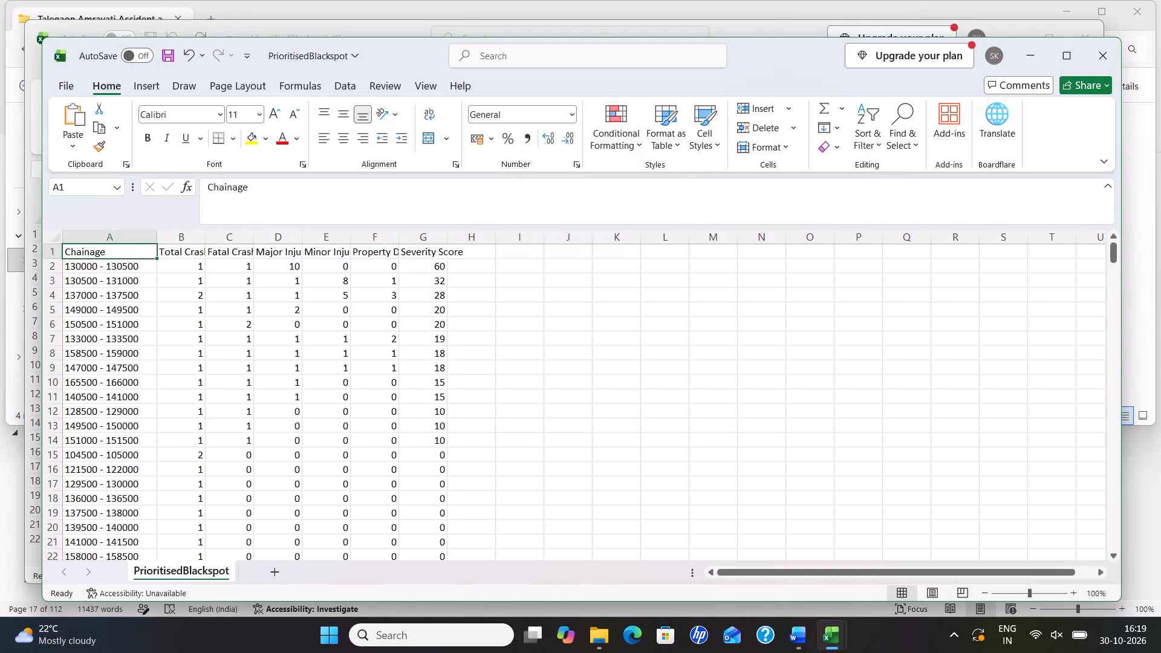
# Examine the chainages, crash counts by type and severity scores listed in the PrioritisedBlackspot worksheet.
pyautogui.scroll(-10, 166, 395)
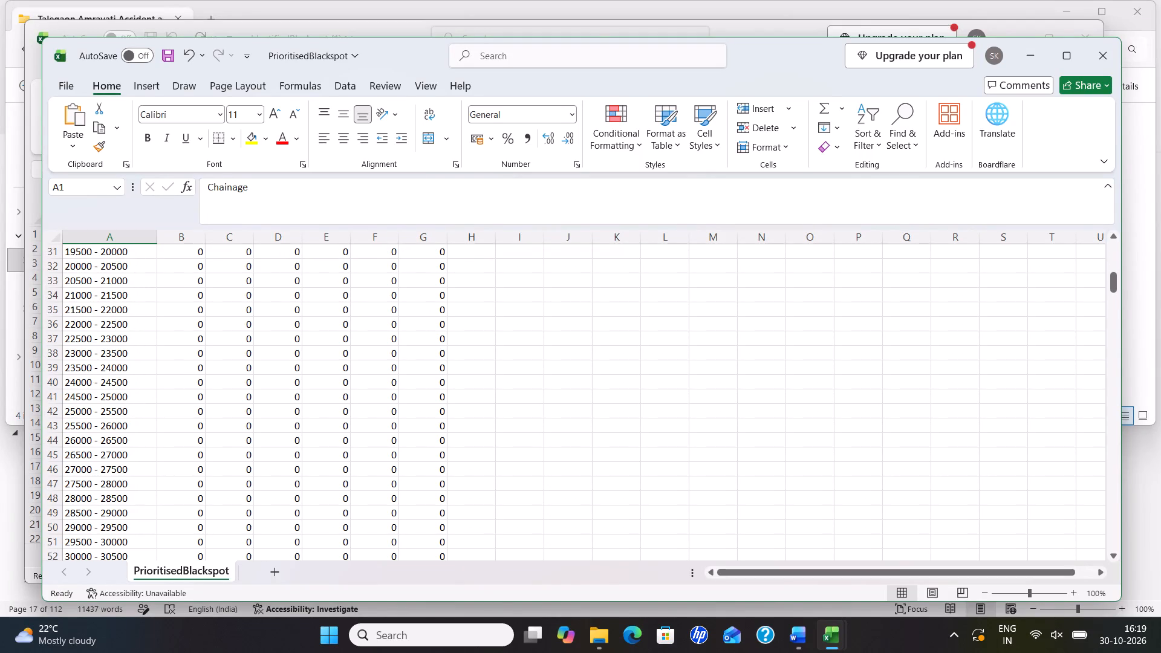
pyautogui.scroll(-6, 164, 409)
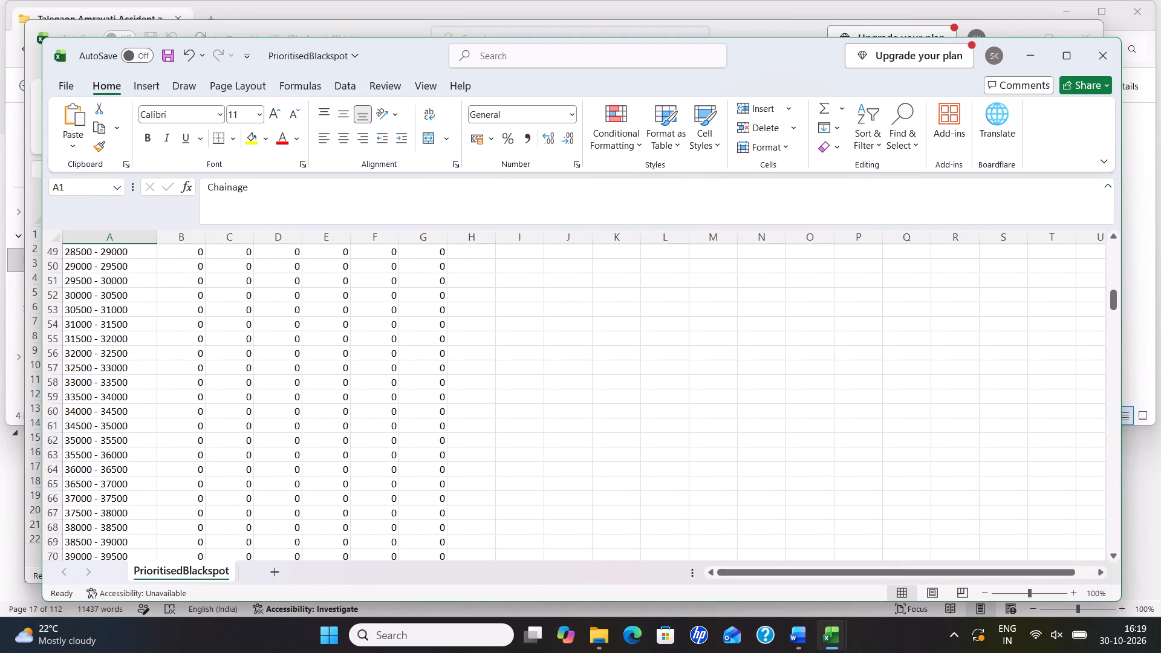
pyautogui.scroll(5, 145, 428)
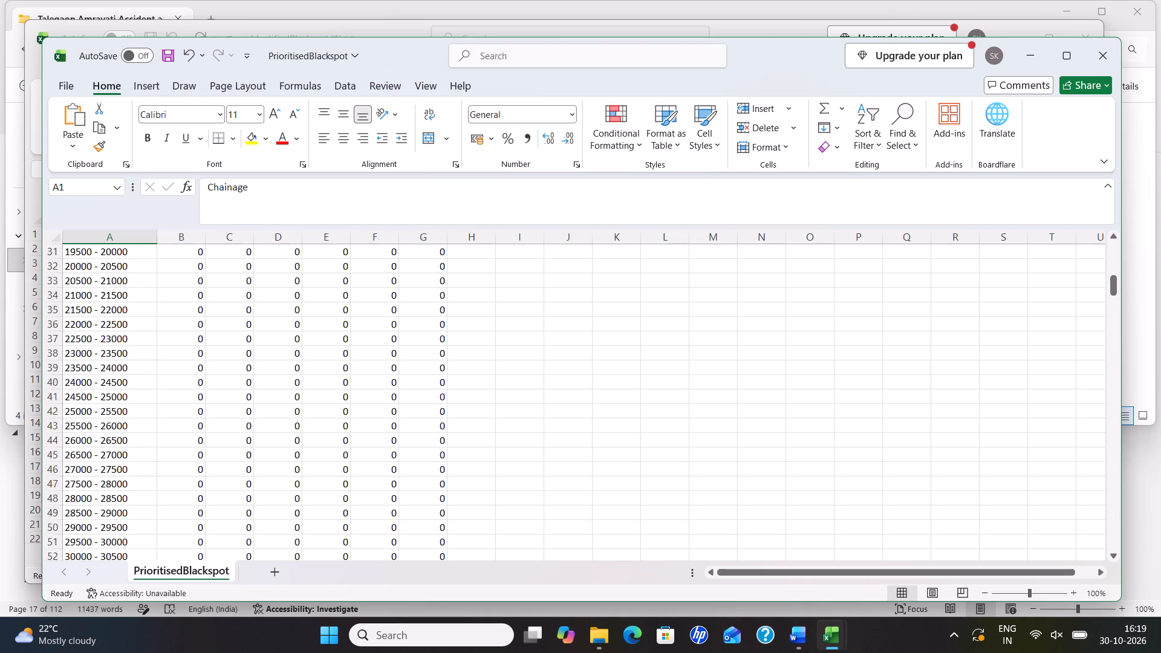
pyautogui.scroll(17, 146, 431)
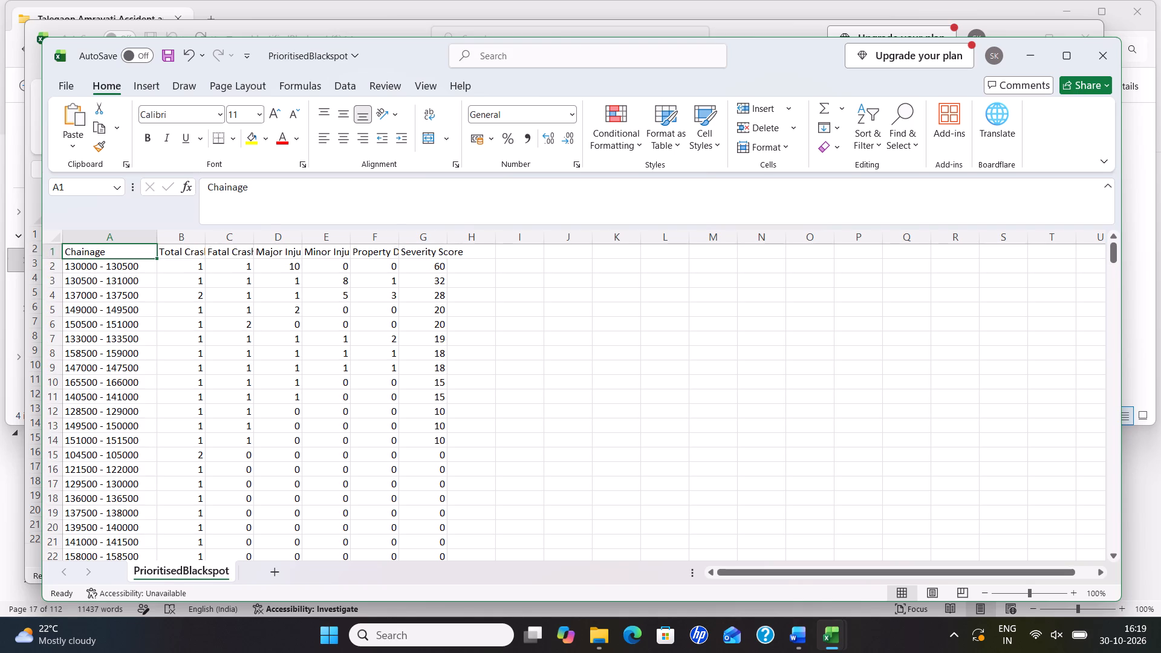
pyautogui.scroll(-2, 144, 432)
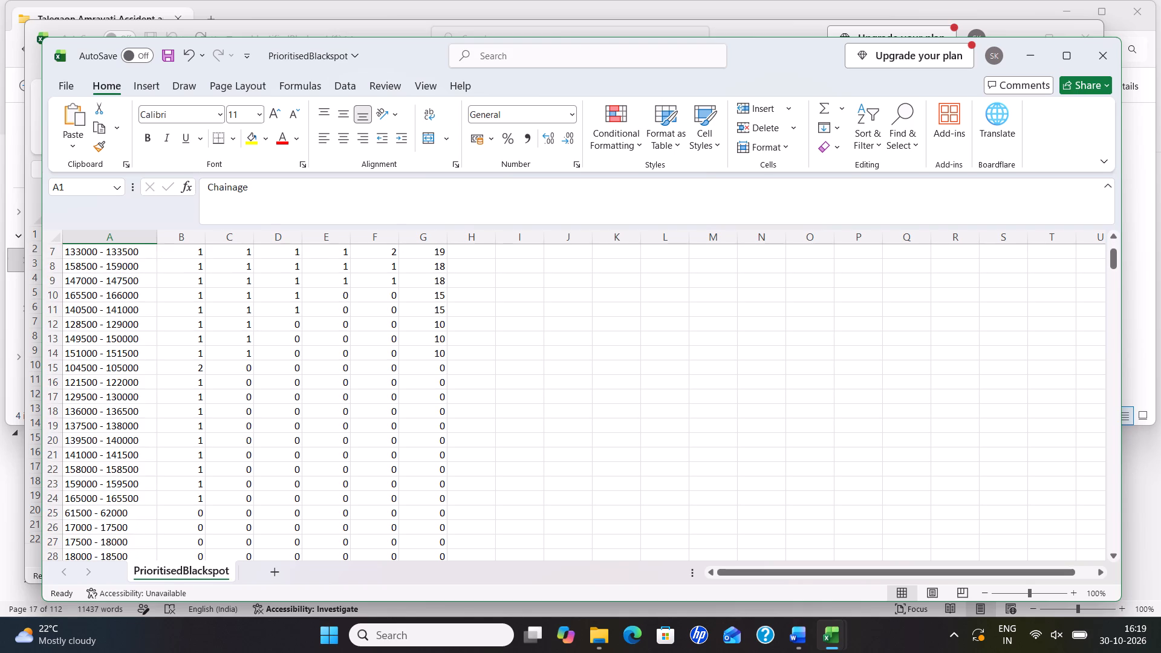
pyautogui.scroll(-2, 141, 431)
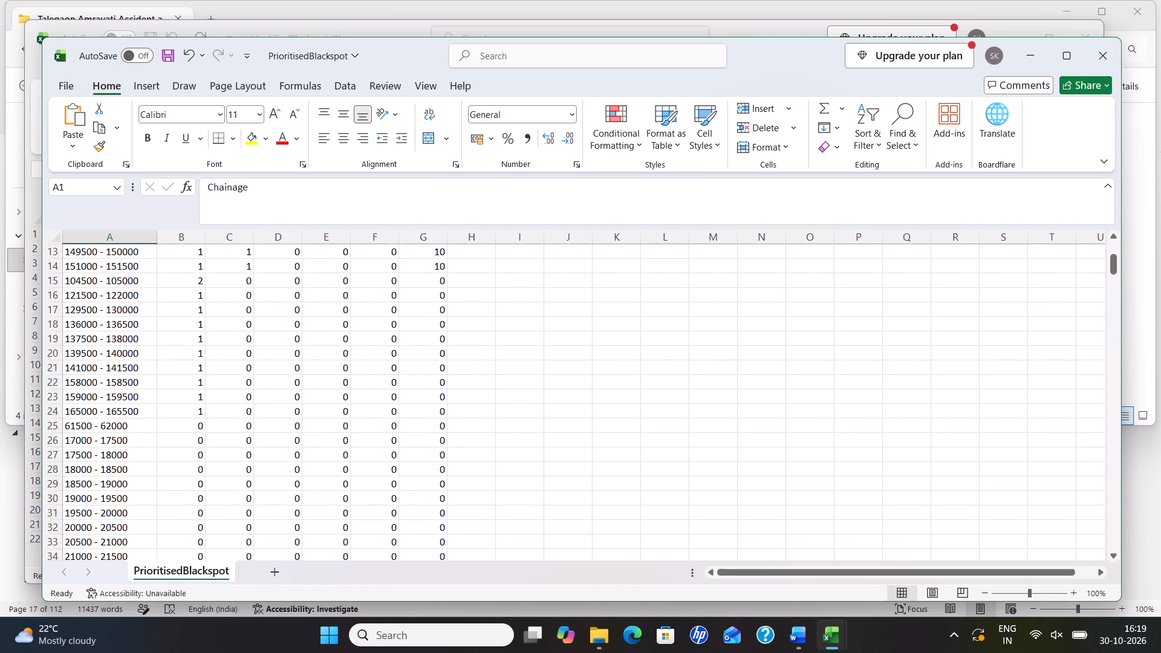
pyautogui.scroll(-3, 141, 431)
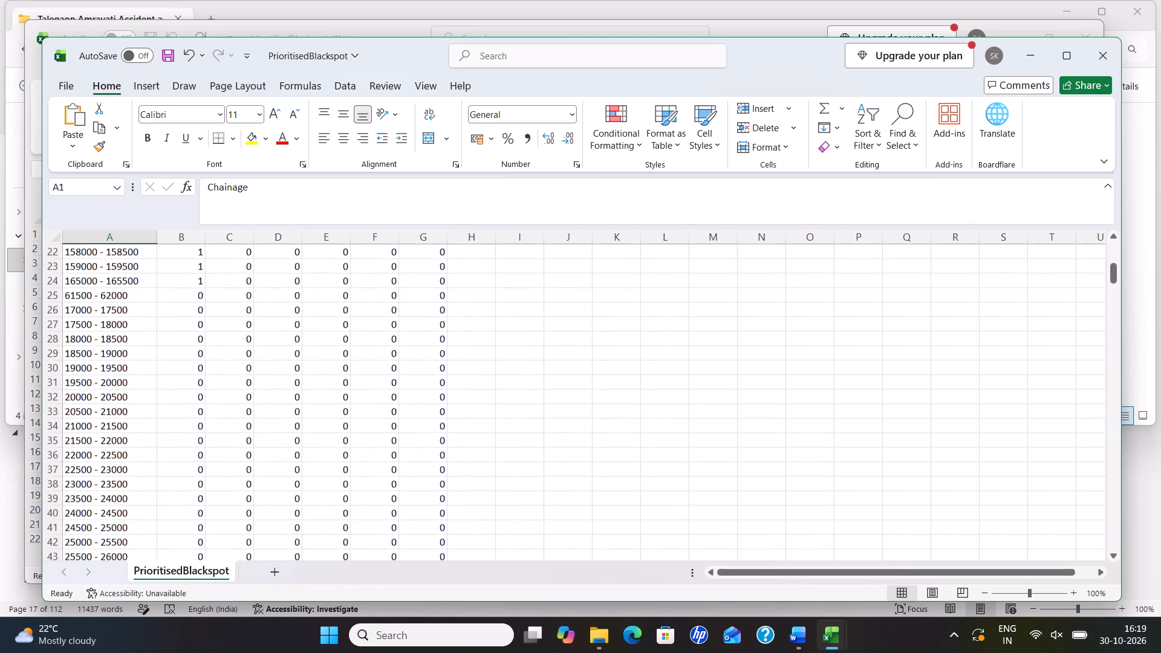
pyautogui.scroll(-4, 141, 431)
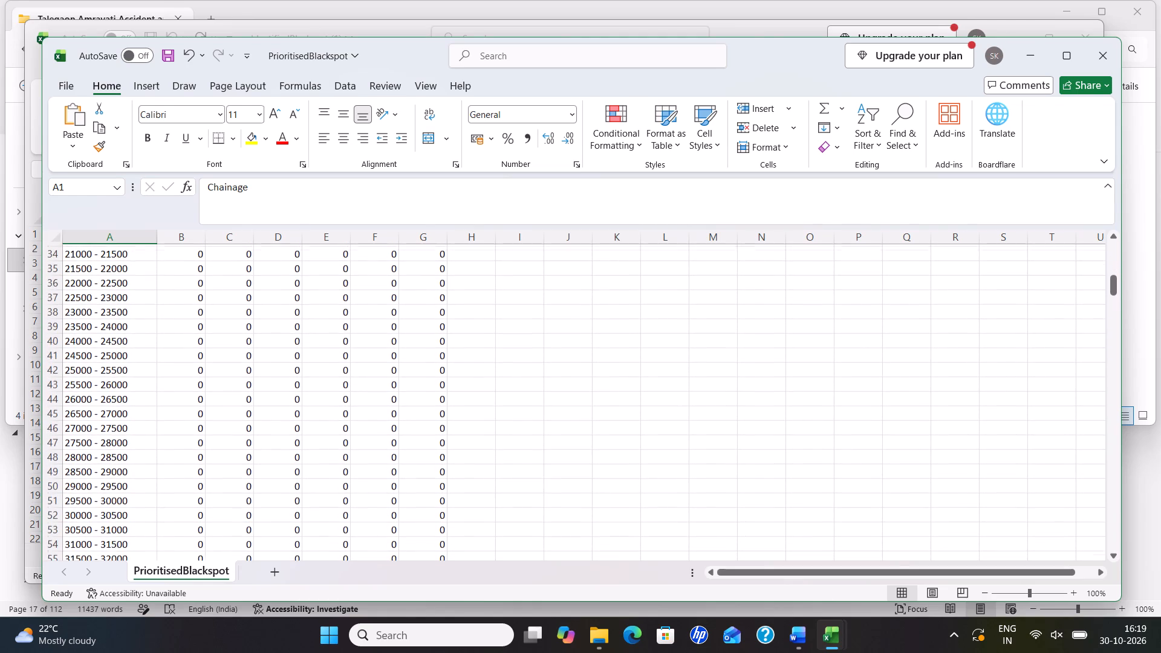
pyautogui.scroll(-4, 136, 432)
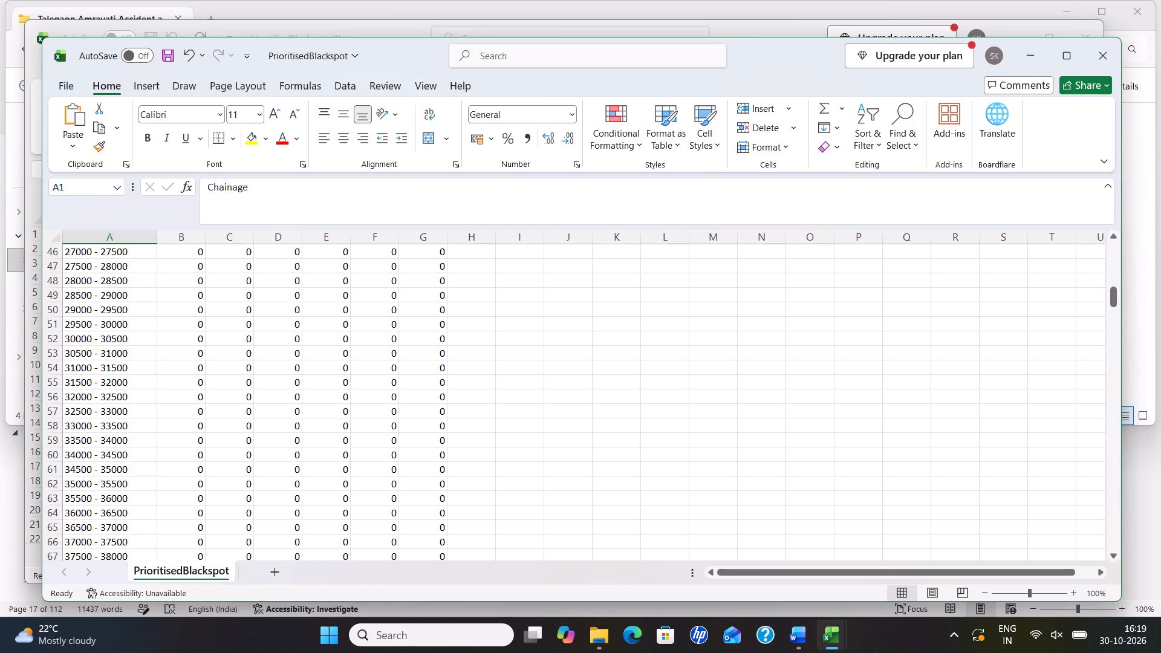
pyautogui.scroll(7, 133, 443)
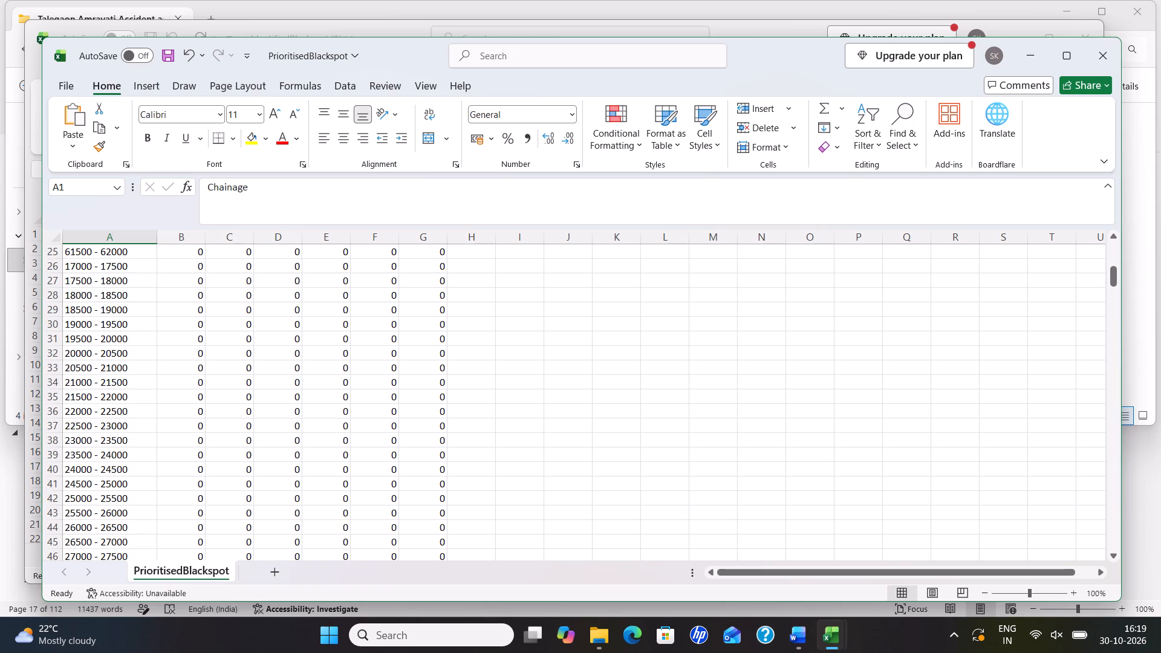
# Examine the full PrioritisedBlackspot list to its end for chainages with recorded crashes and severity scores, and return to its first rows.
pyautogui.scroll(16, 128, 441)
pyautogui.scroll(5, 122, 438)
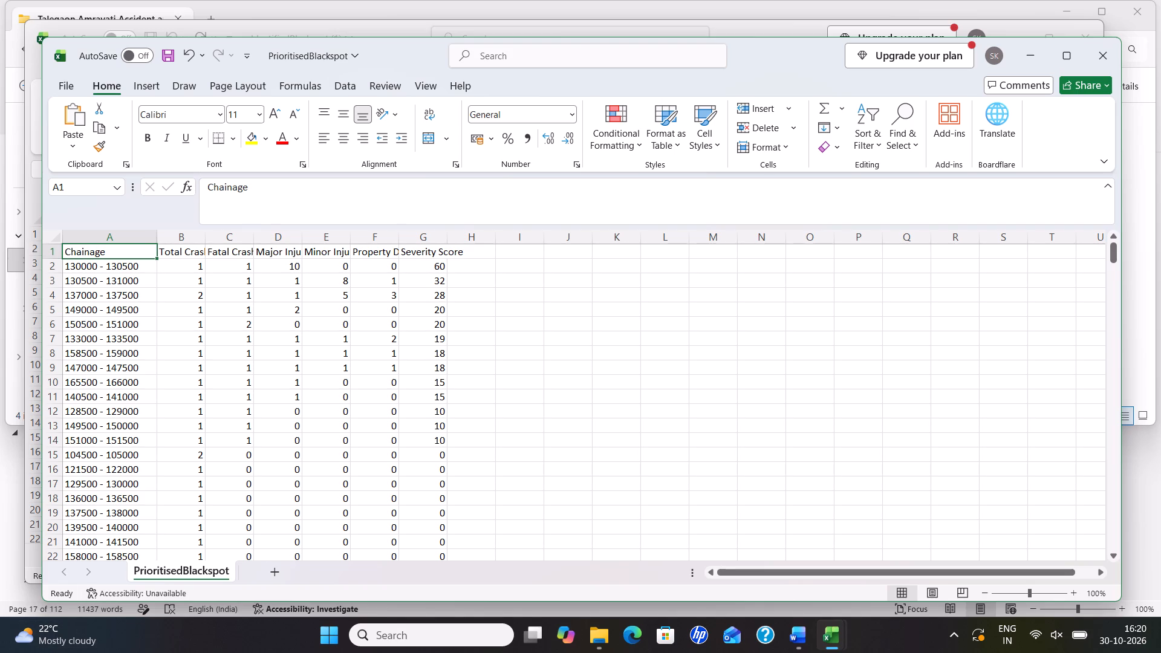
pyautogui.scroll(-4, 141, 327)
pyautogui.scroll(-2, 131, 438)
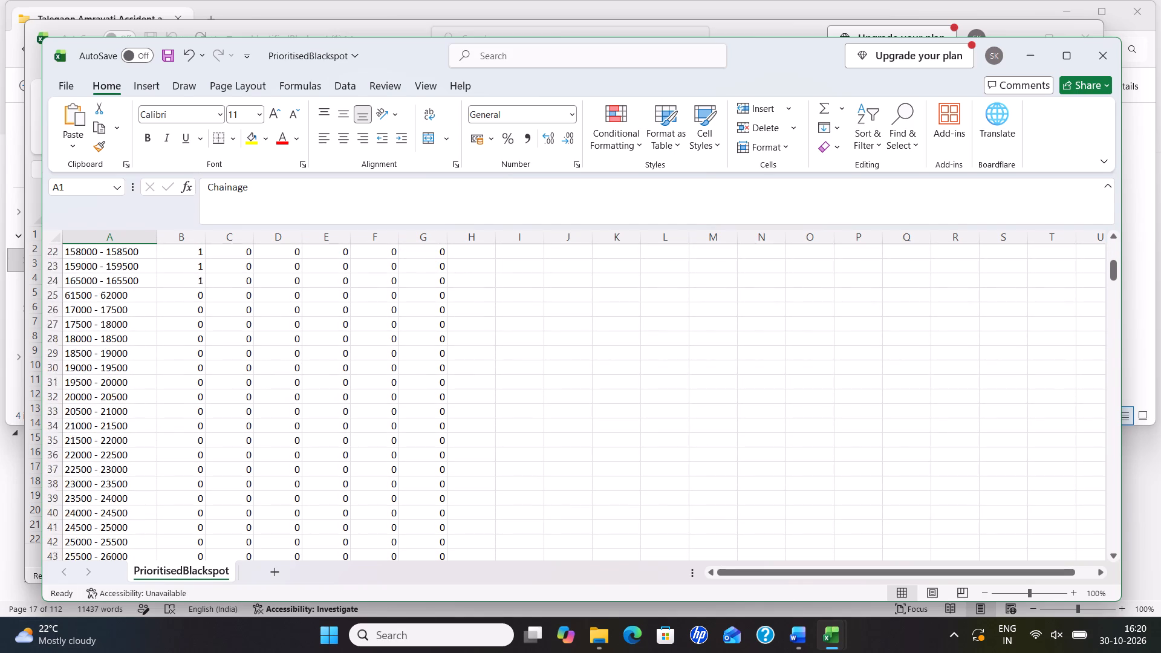
pyautogui.scroll(-15, 131, 438)
pyautogui.scroll(-13, 134, 443)
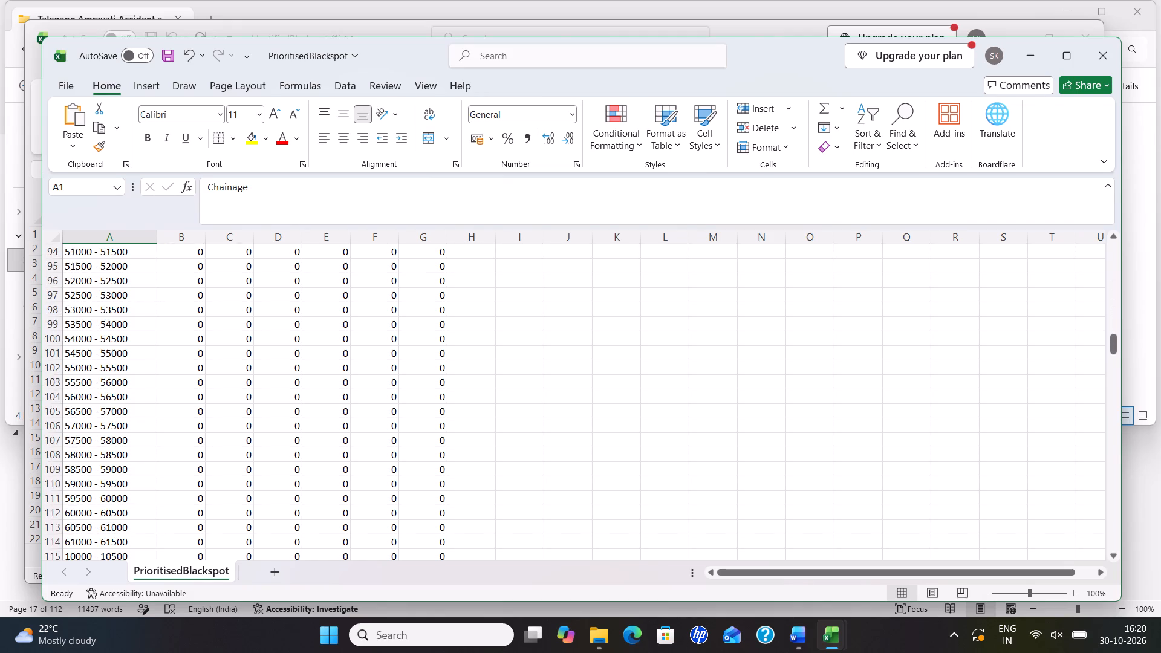
pyautogui.scroll(-20, 134, 443)
pyautogui.scroll(-10, 134, 443)
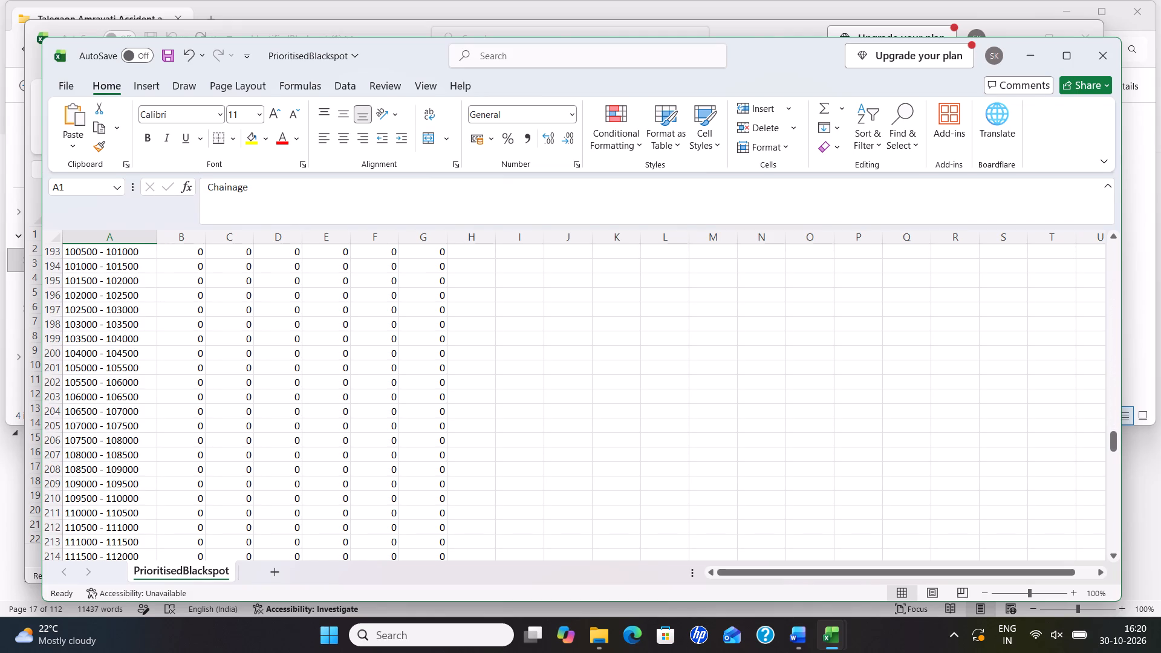
pyautogui.scroll(-14, 129, 471)
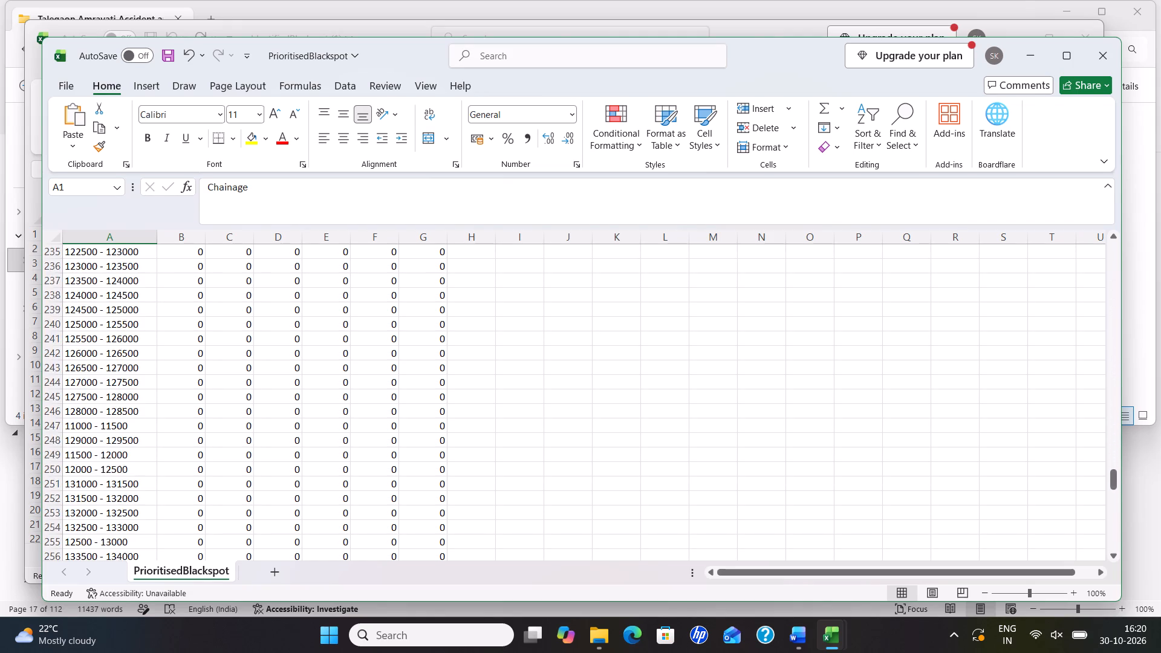
pyautogui.scroll(-18, 129, 474)
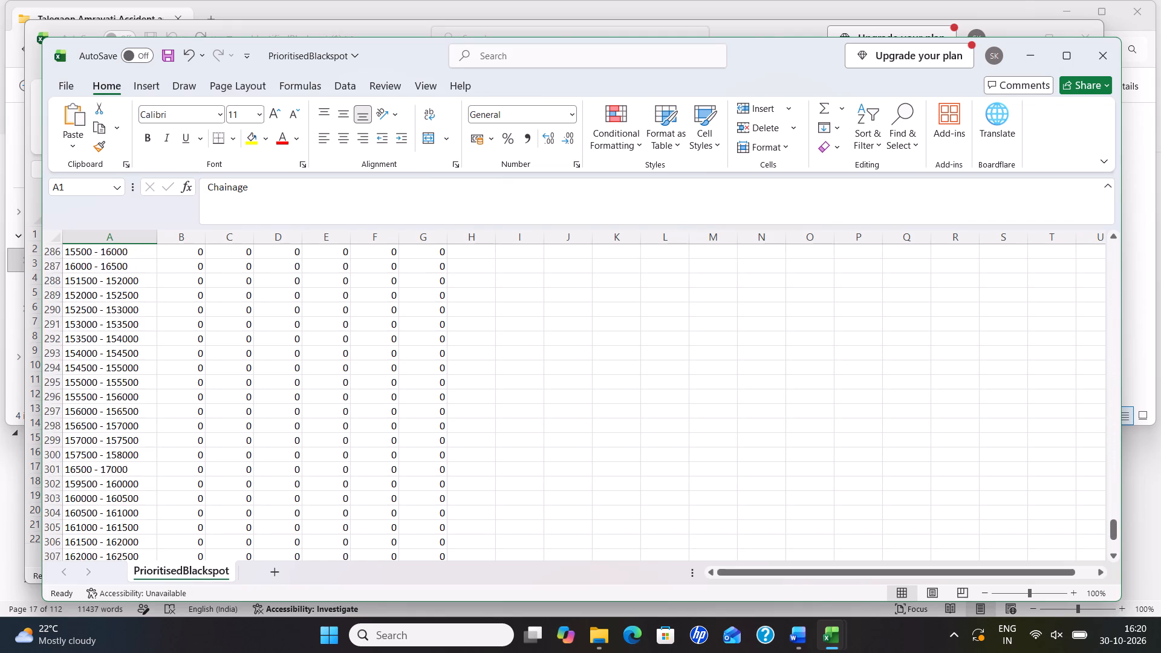
pyautogui.scroll(-6, 164, 507)
pyautogui.scroll(10, 359, 490)
pyautogui.scroll(6, 487, 437)
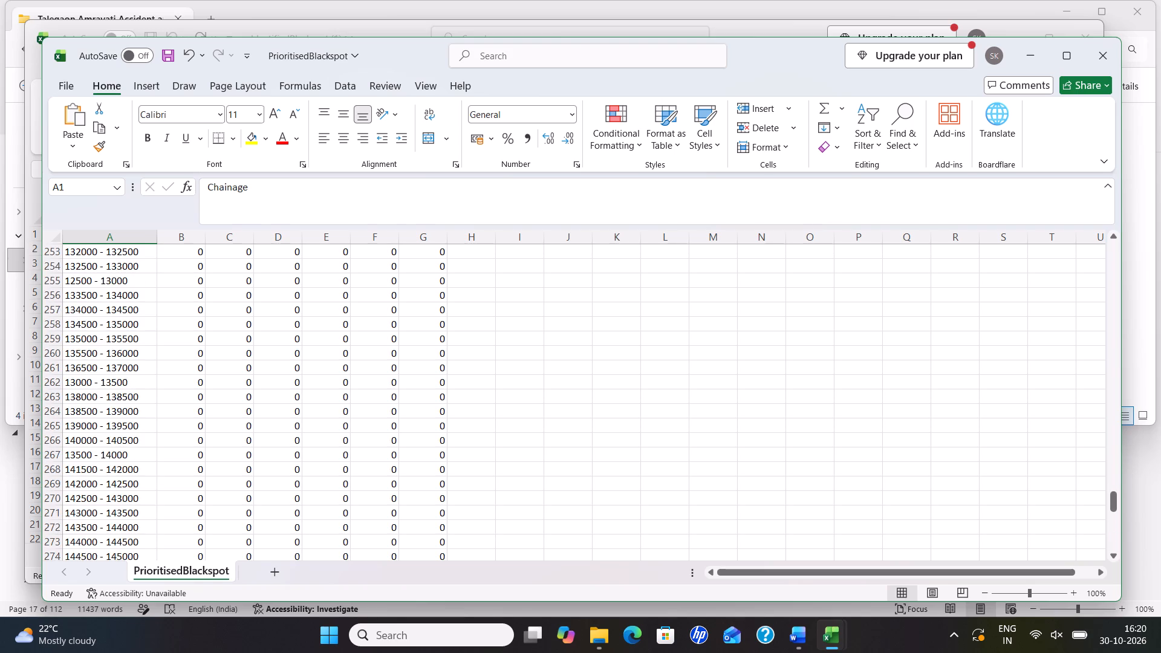
pyautogui.scroll(20, 493, 438)
pyautogui.scroll(18, 493, 438)
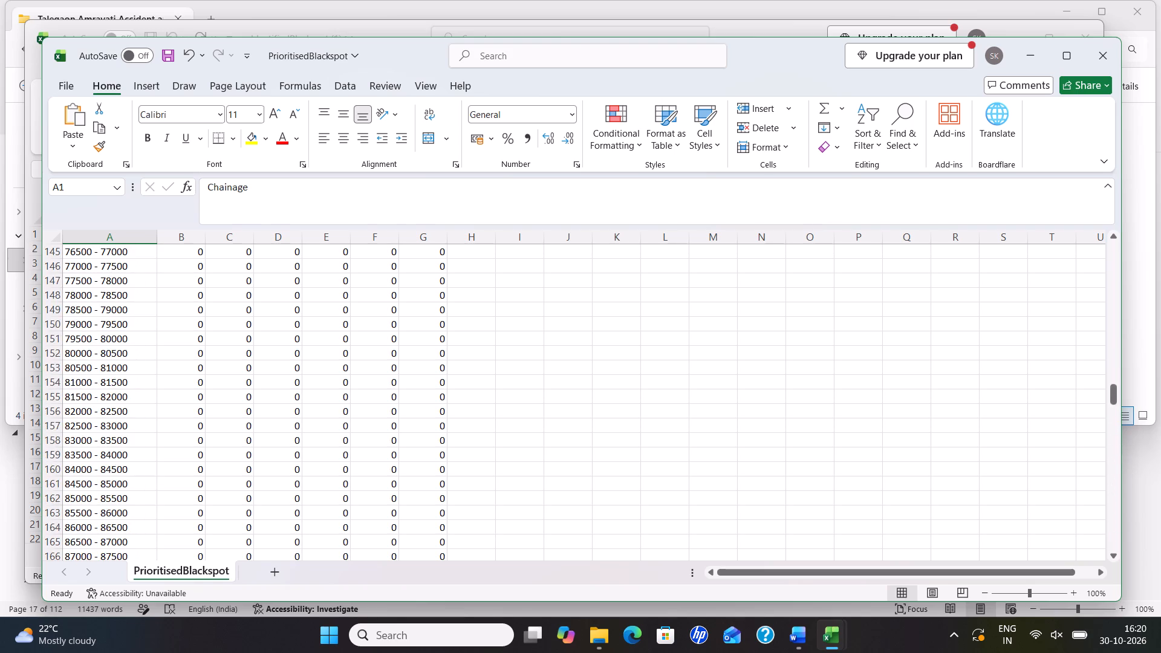
pyautogui.scroll(20, 493, 439)
pyautogui.scroll(16, 493, 439)
pyautogui.scroll(9, 473, 424)
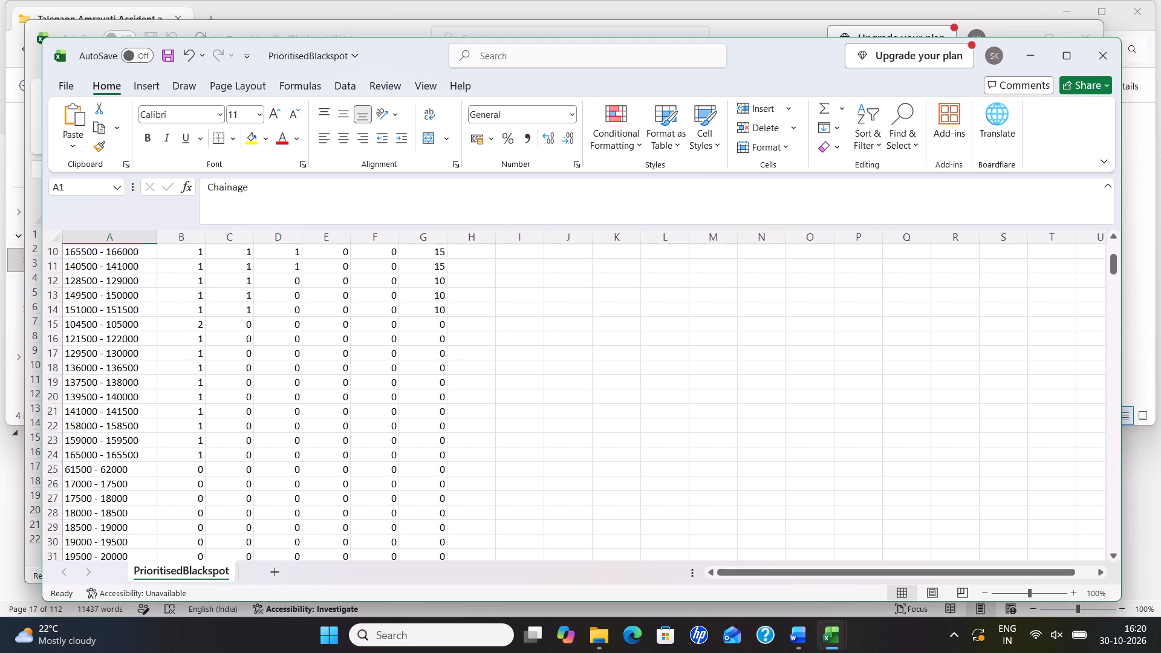
pyautogui.scroll(9, 457, 417)
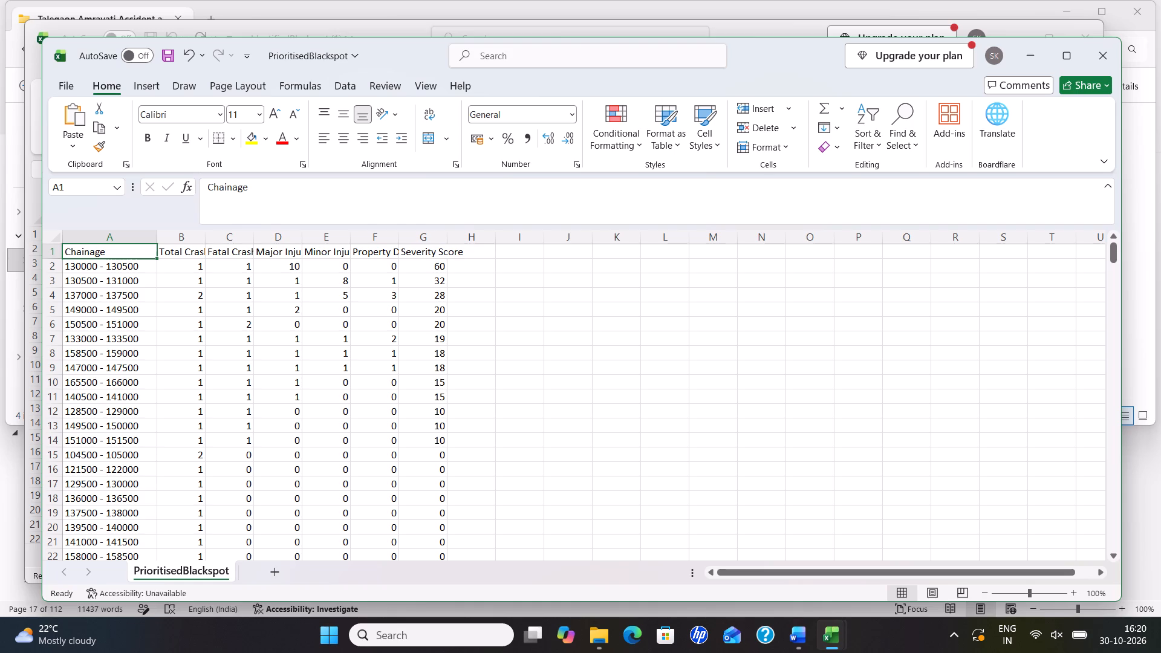
pyautogui.scroll(6, 196, 300)
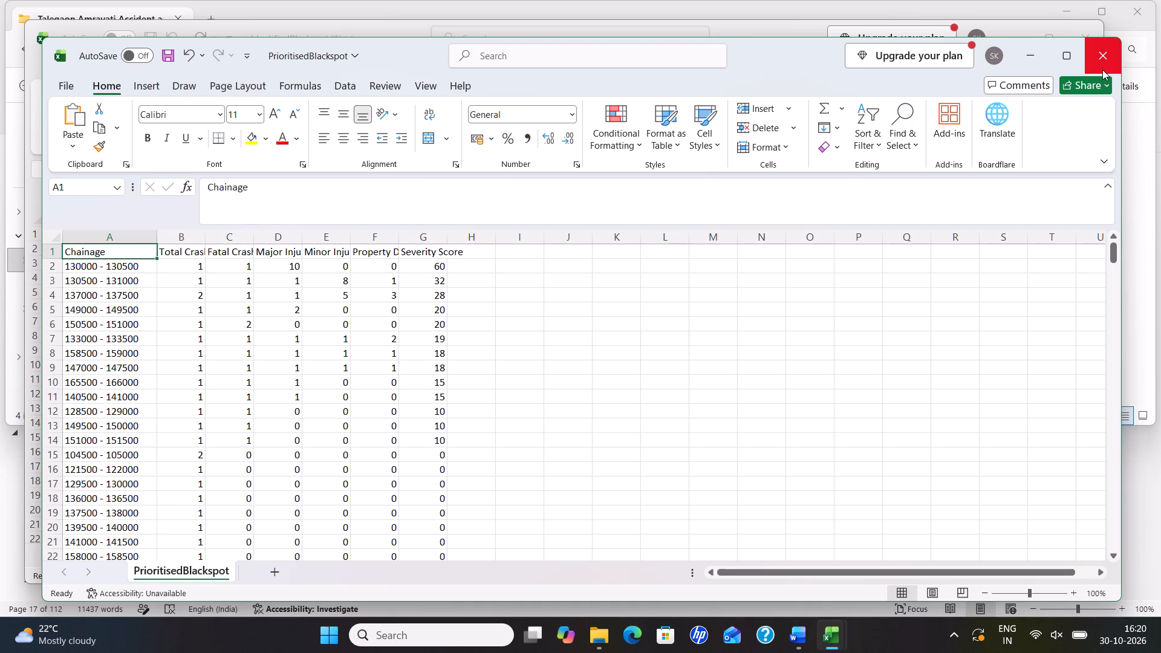
# Close the PrioritisedBlackspot file with its changes saved and return to the Talegaon Amravati Accident analysis 2026 folder.
pyautogui.click(1103, 66)
pyautogui.click(577, 433)
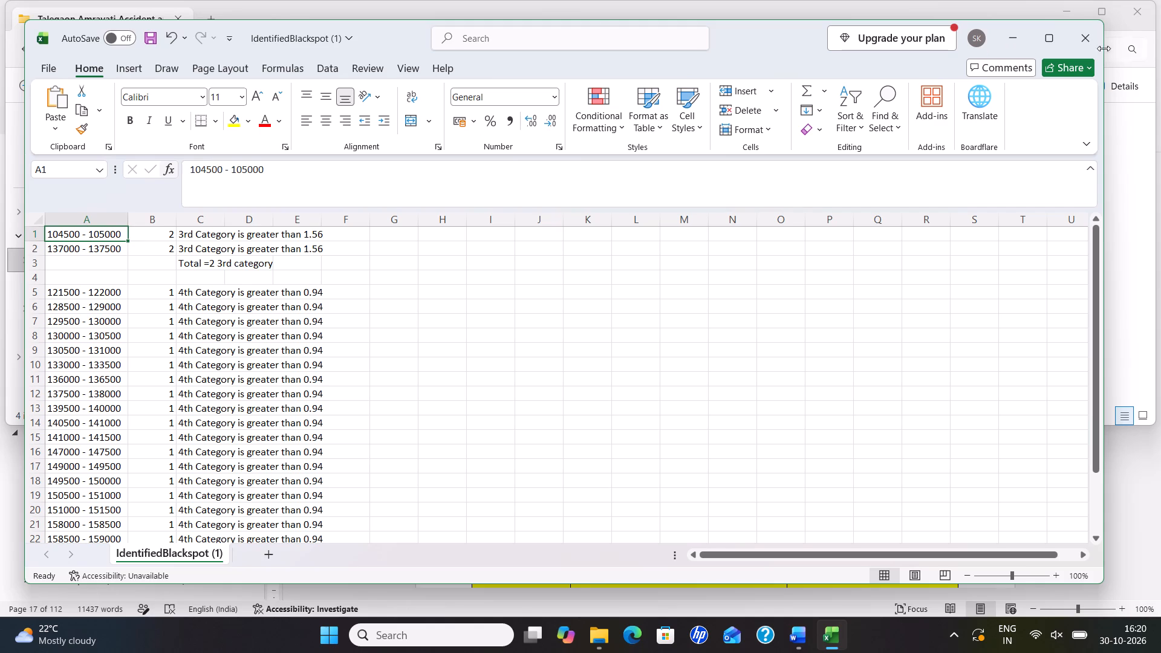
pyautogui.click(1018, 37)
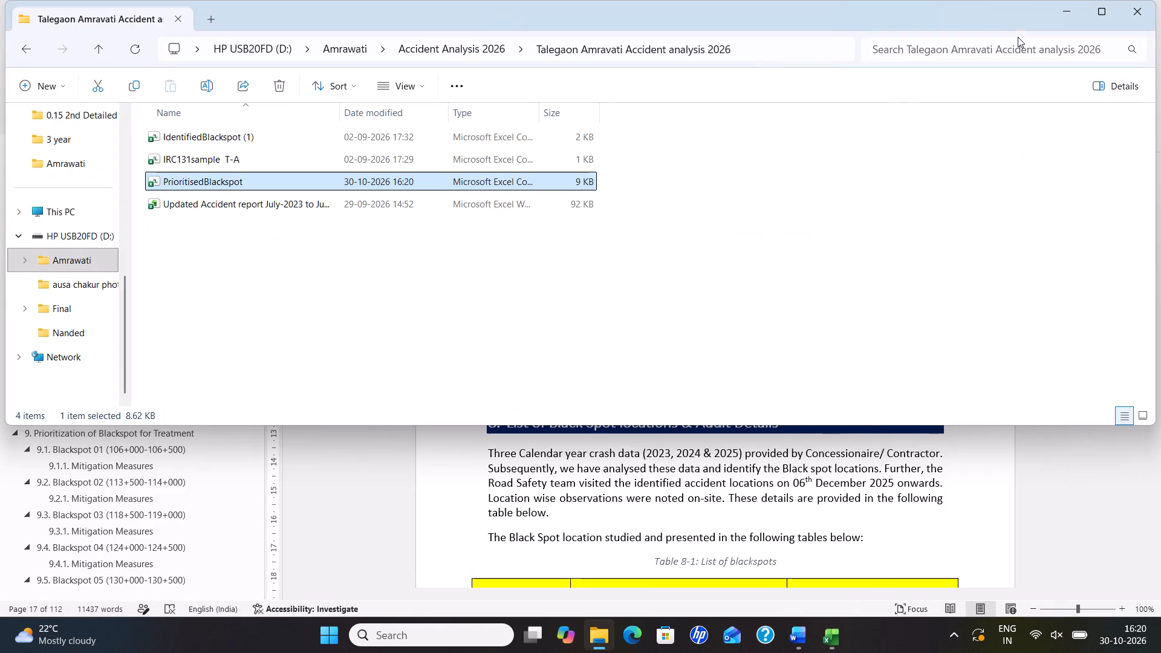
# Open the IRC131sample T-A file, widen its Date column to show full dates, and review the individual crash records.
pyautogui.doubleClick(220, 158)
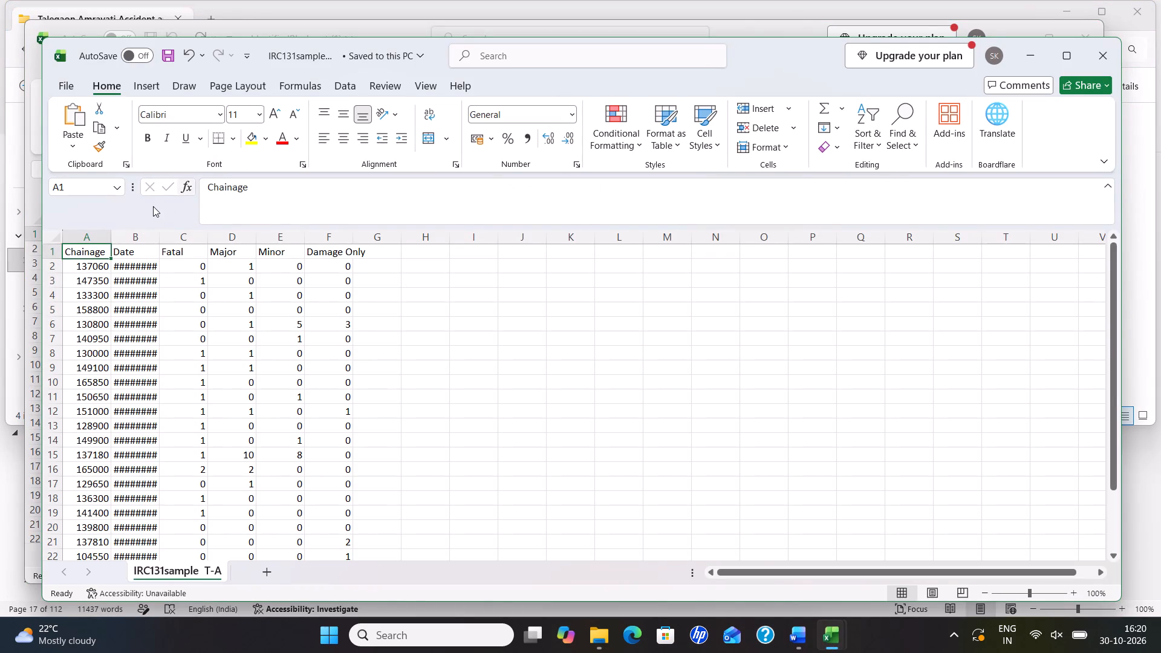
pyautogui.moveTo(160, 238); pyautogui.dragTo(160, 238)
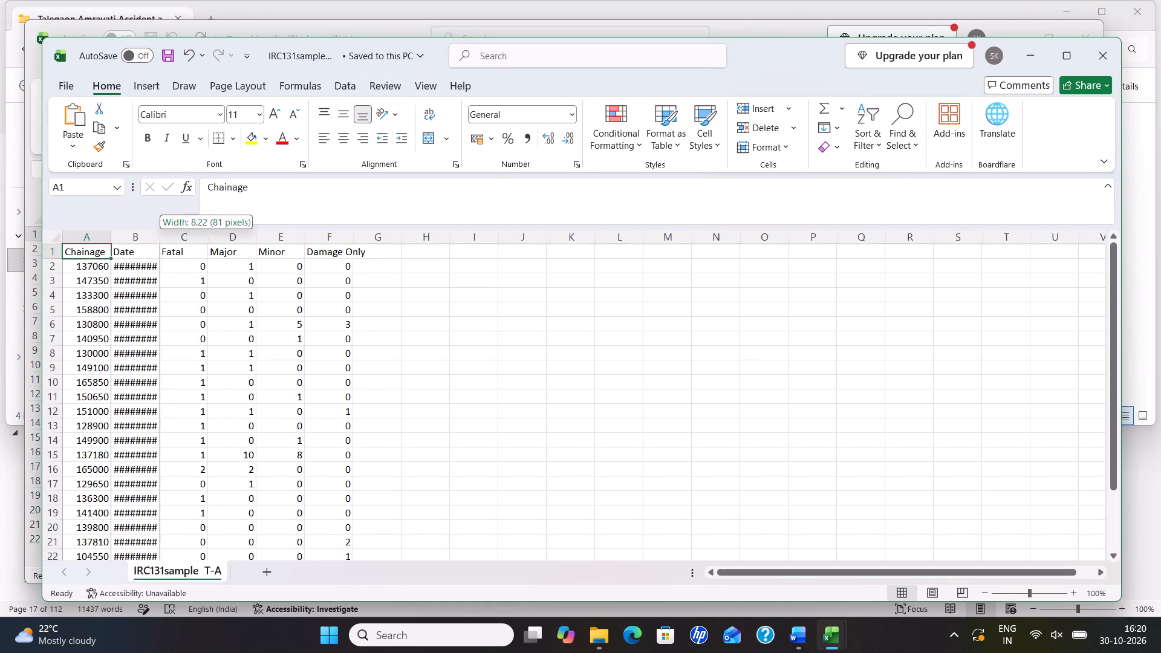
pyautogui.moveTo(160, 238); pyautogui.dragTo(198, 243)
pyautogui.scroll(-9, 128, 382)
pyautogui.scroll(8, 182, 376)
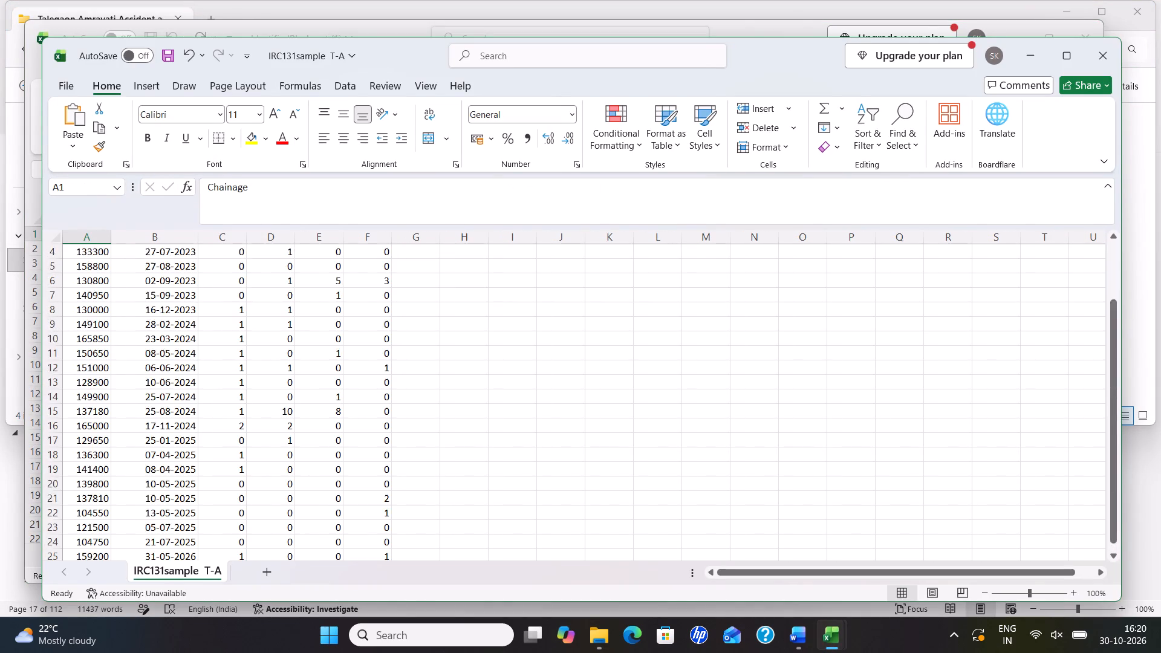
pyautogui.scroll(1, 187, 376)
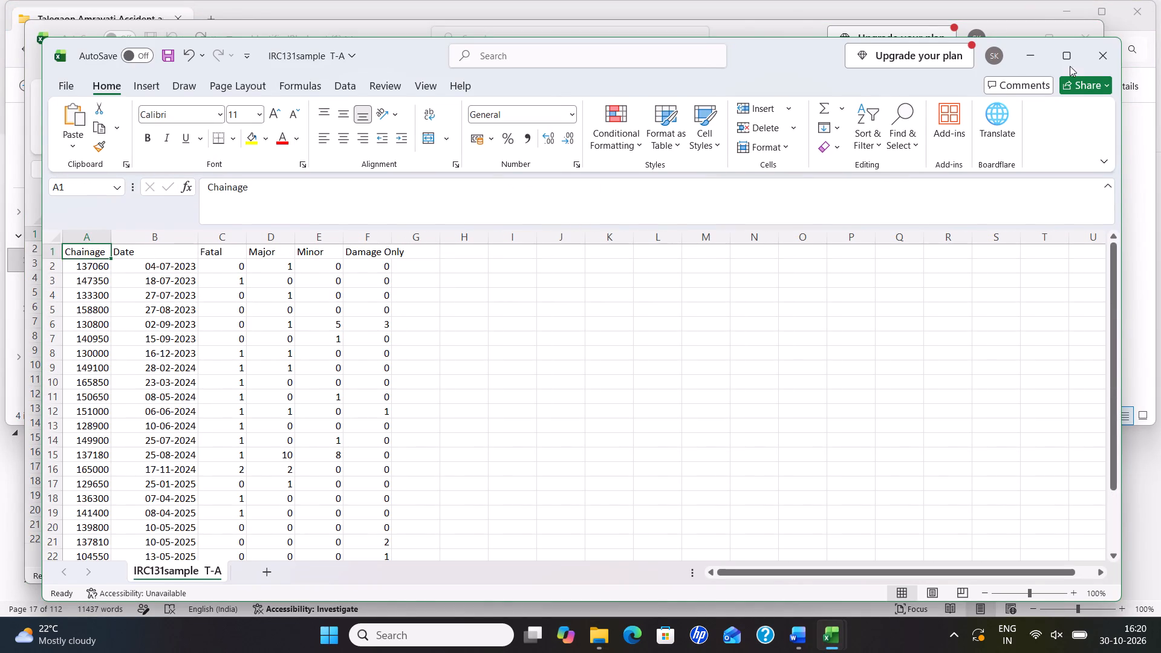
# Close the IRC131sample T-A file with its changes saved and return to the accident analysis folder.
pyautogui.click(1109, 57)
pyautogui.click(572, 440)
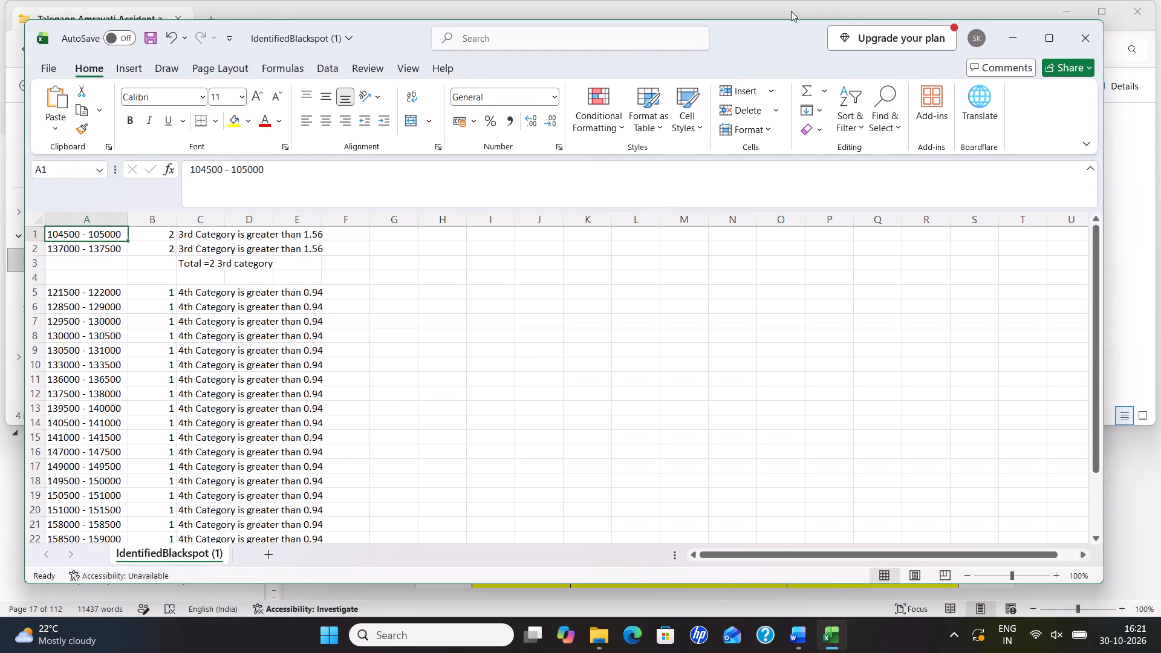
pyautogui.click(1015, 37)
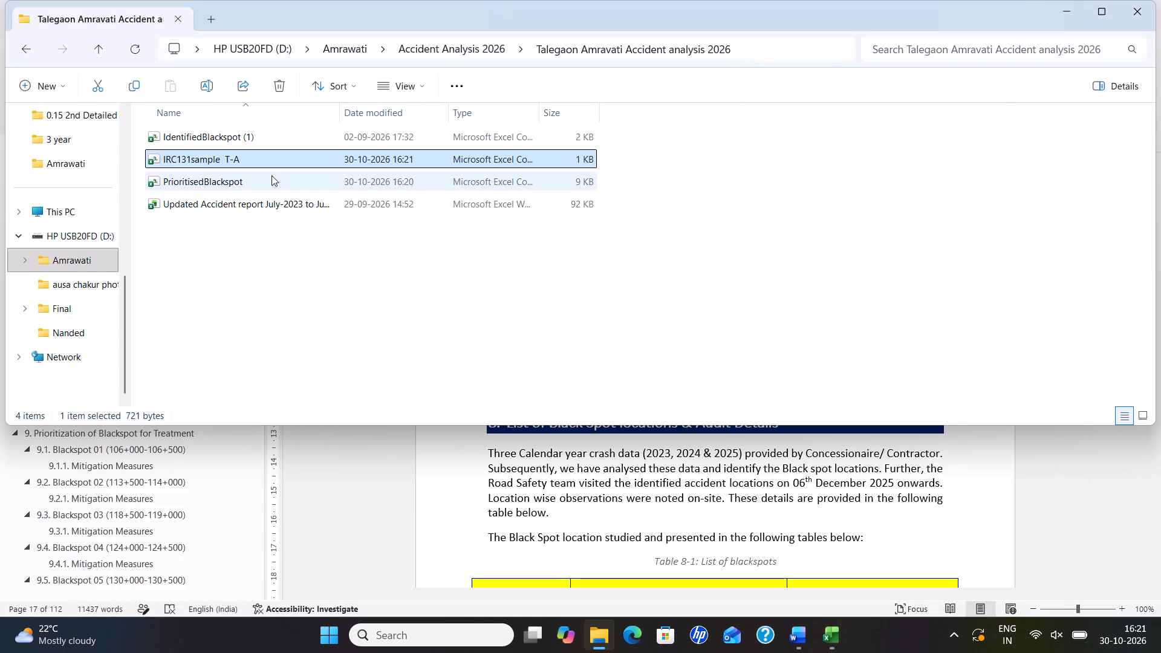
# Reopen the PrioritisedBlackspot file and widen its Chainage column to show the full stretches.
pyautogui.doubleClick(264, 181)
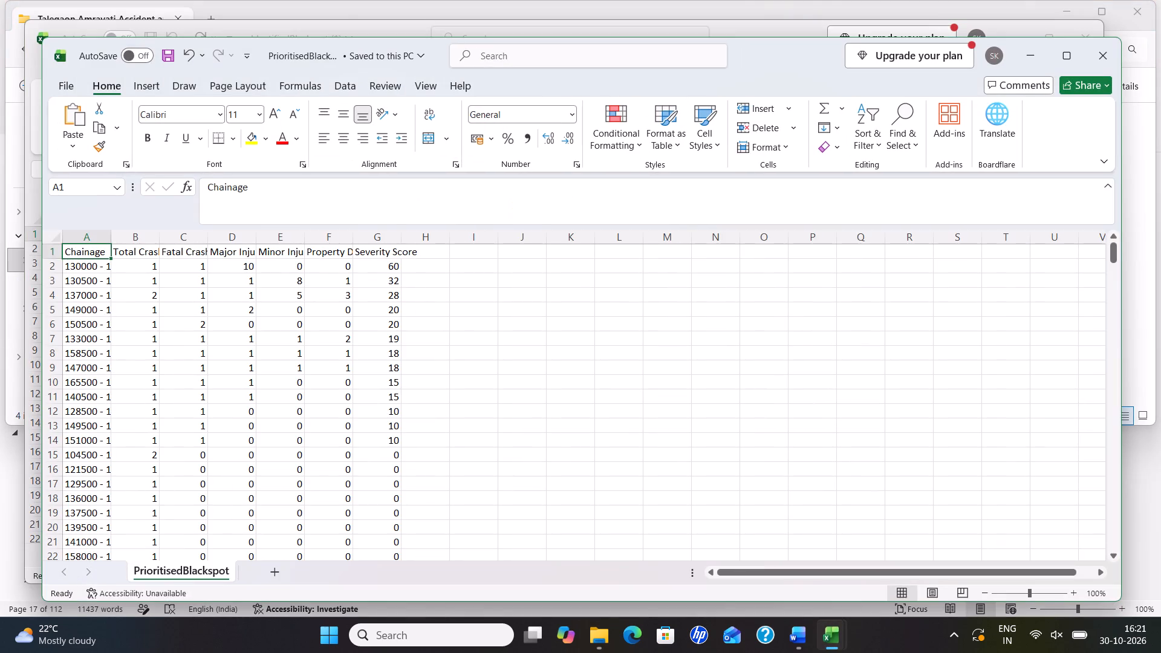
pyautogui.moveTo(109, 236); pyautogui.dragTo(148, 252)
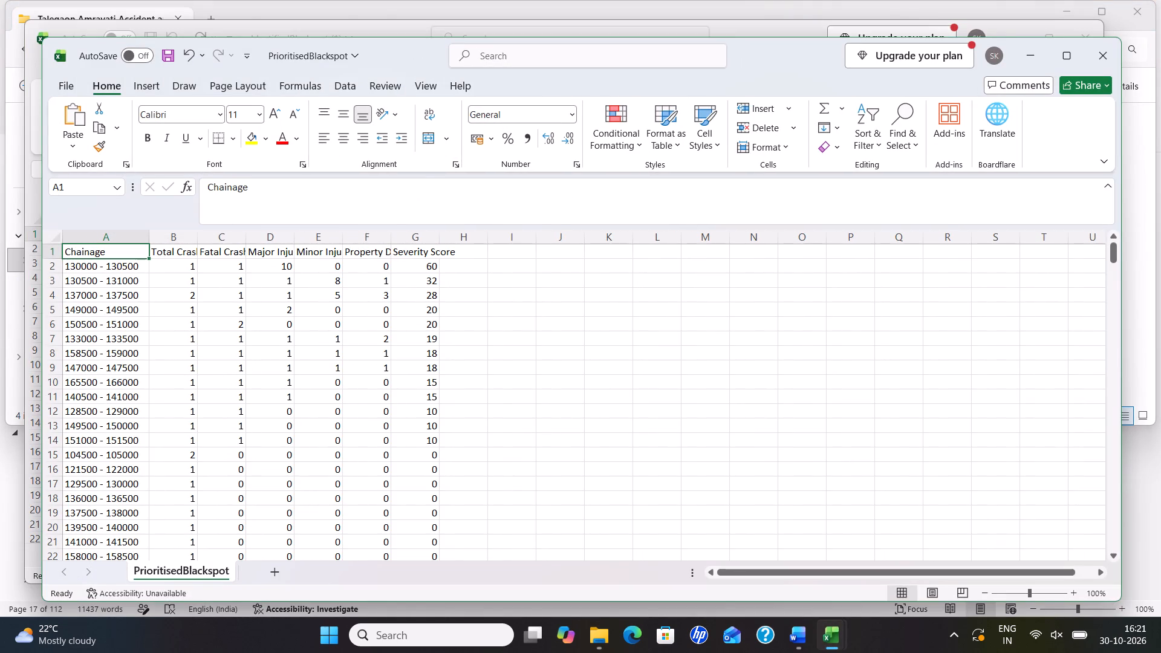
# Check the total, fatal, major, minor and property damage crash figures for the 137000 - 137500 stretch in PrioritisedBlackspot.
pyautogui.click(164, 296)
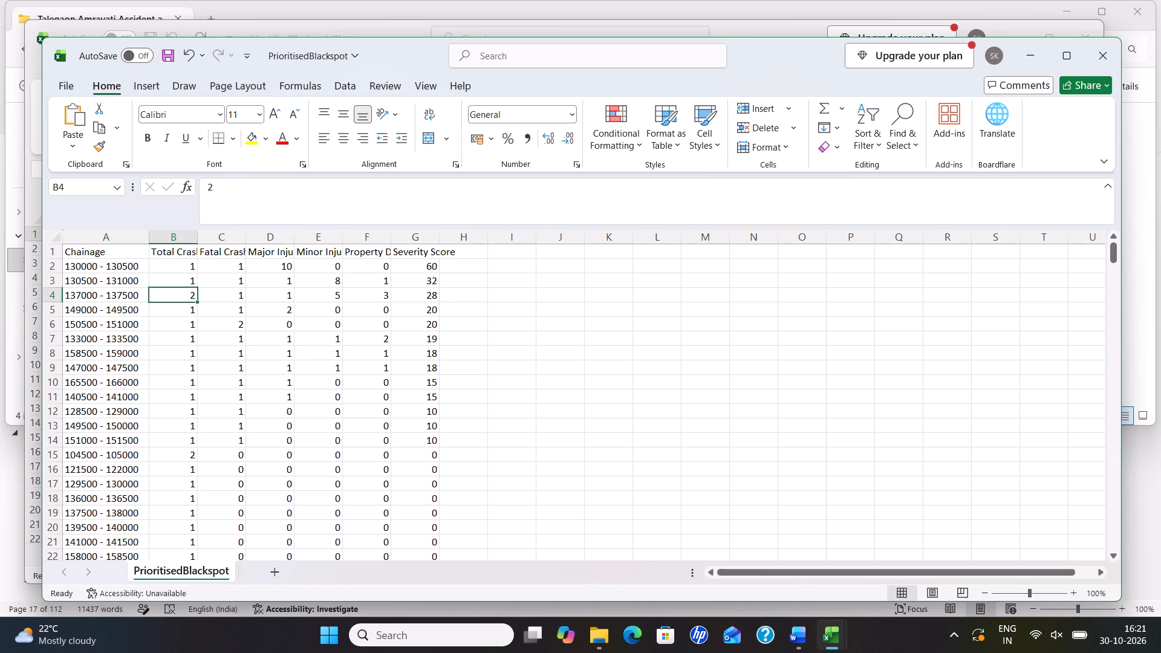
pyautogui.click(235, 293)
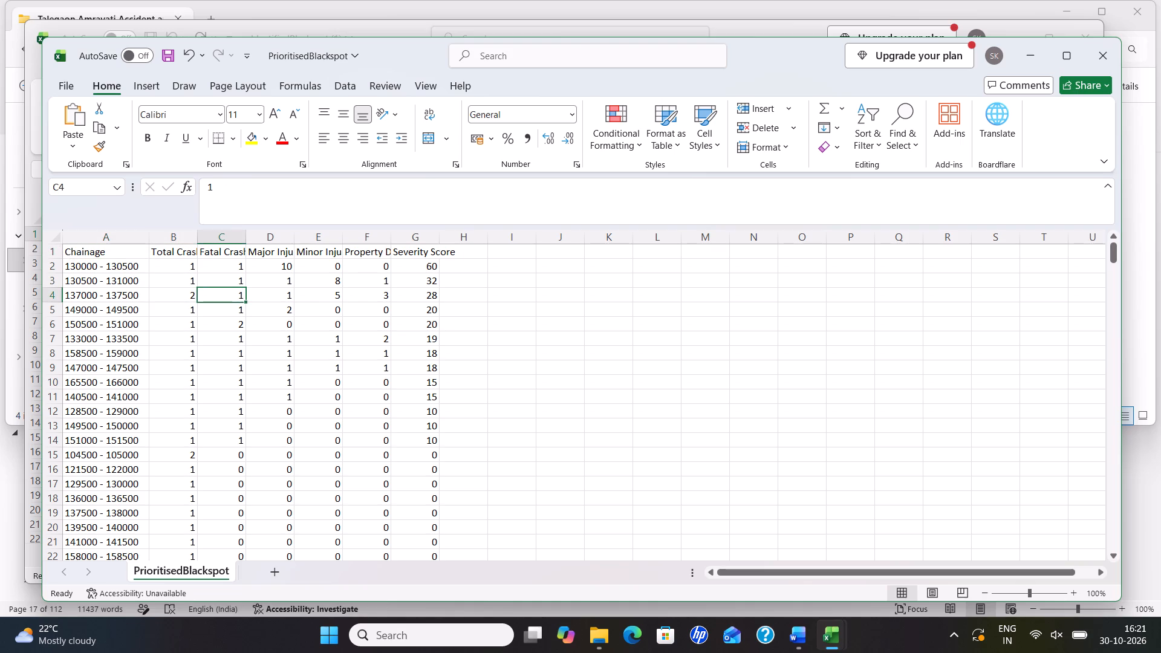
pyautogui.click(235, 297)
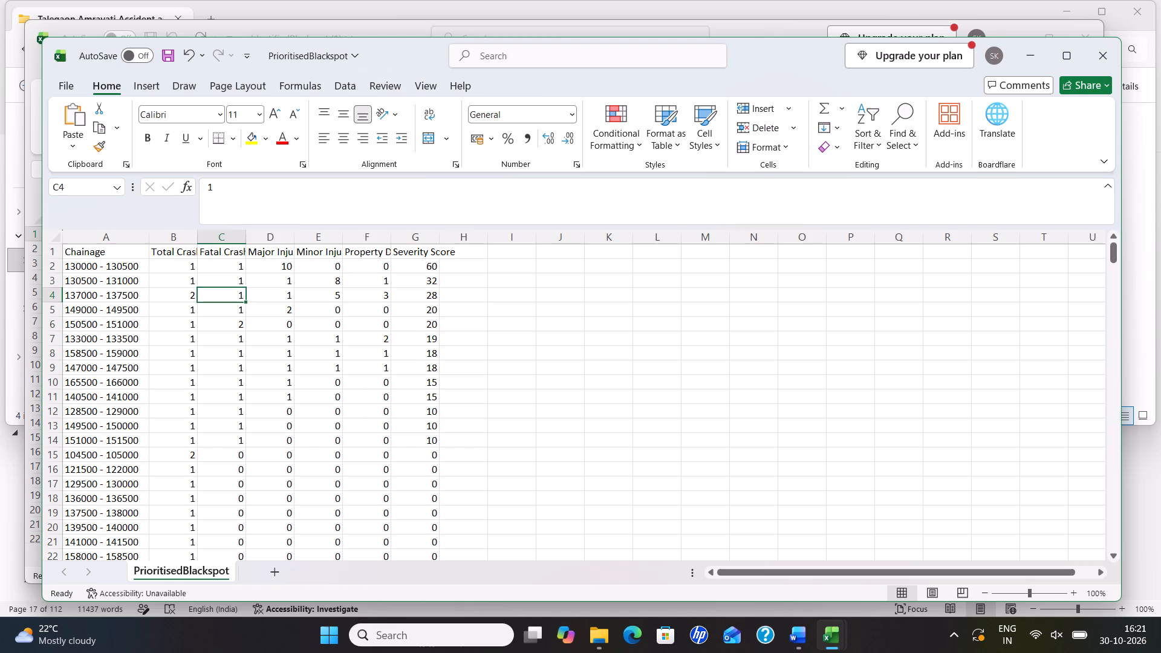
pyautogui.click(277, 295)
pyautogui.click(322, 291)
pyautogui.click(377, 290)
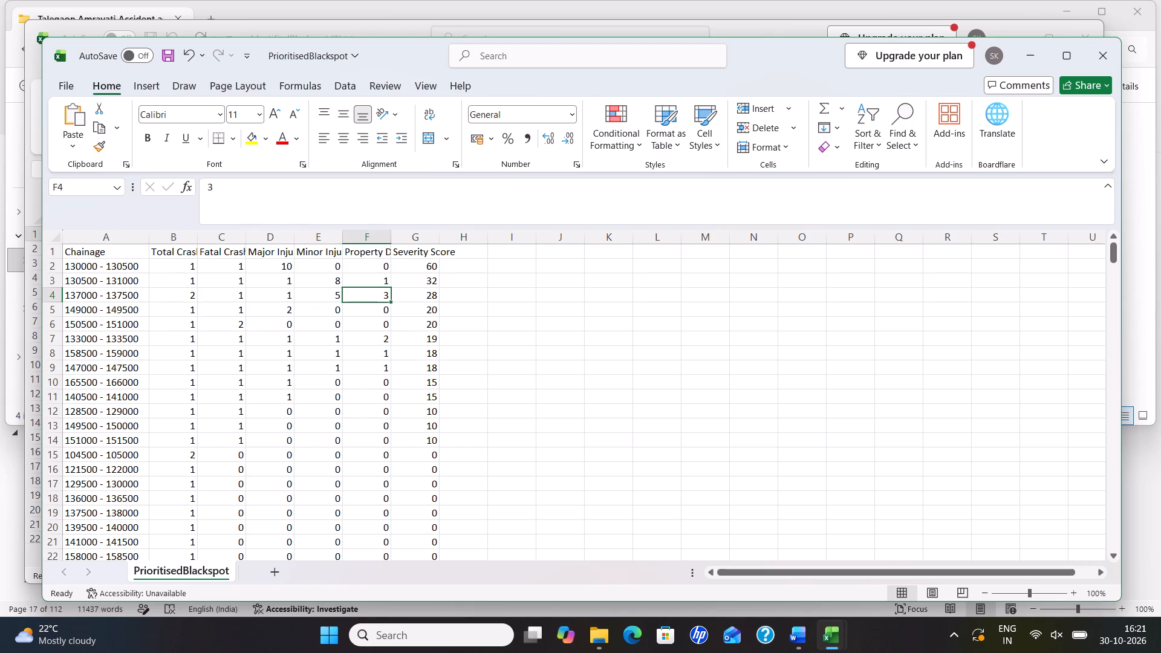
# Switch to the Word report and review the stretch rows and column headings of Table 7-1.
pyautogui.hotkey('alt', 'Tab')
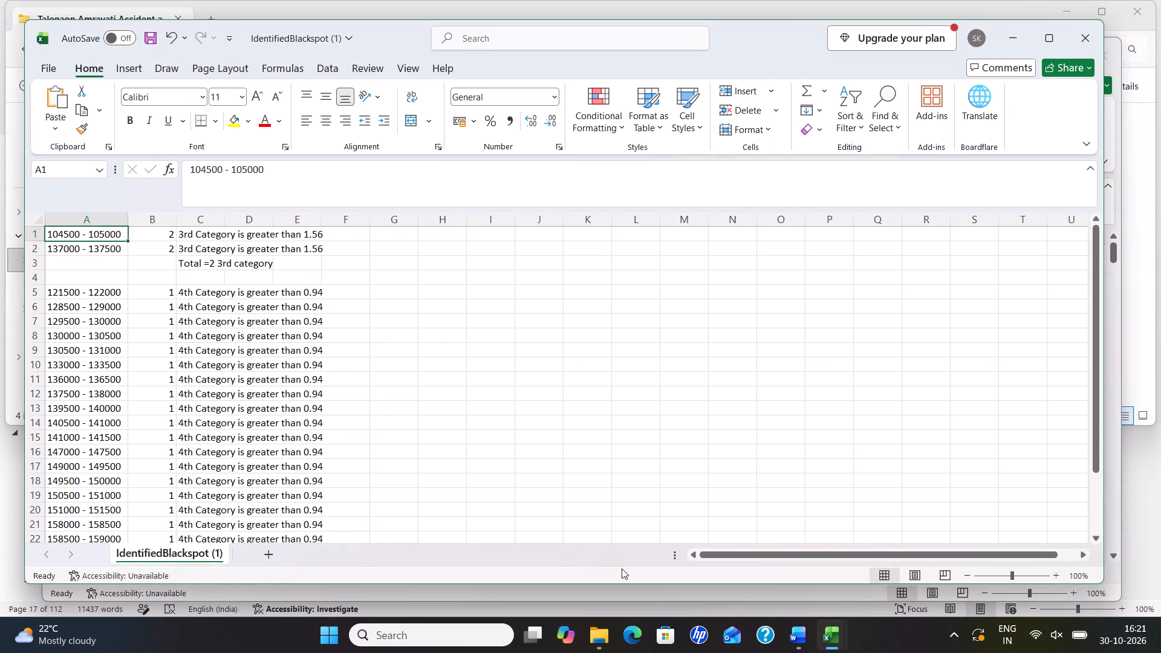
pyautogui.click(806, 635)
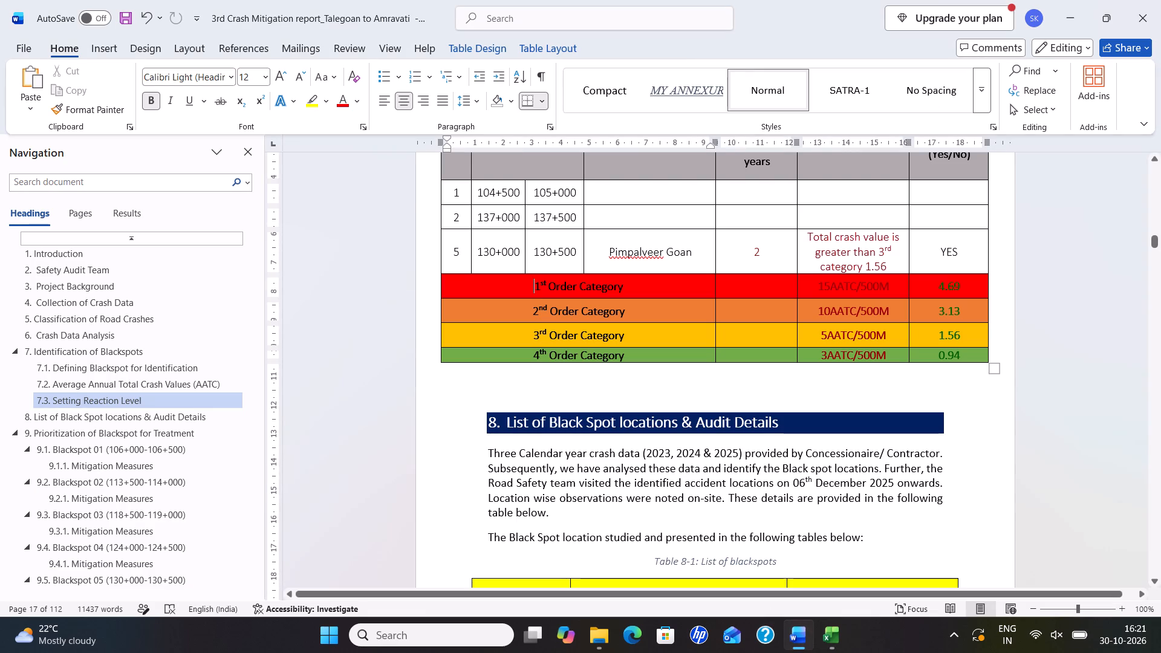
pyautogui.scroll(2, 757, 224)
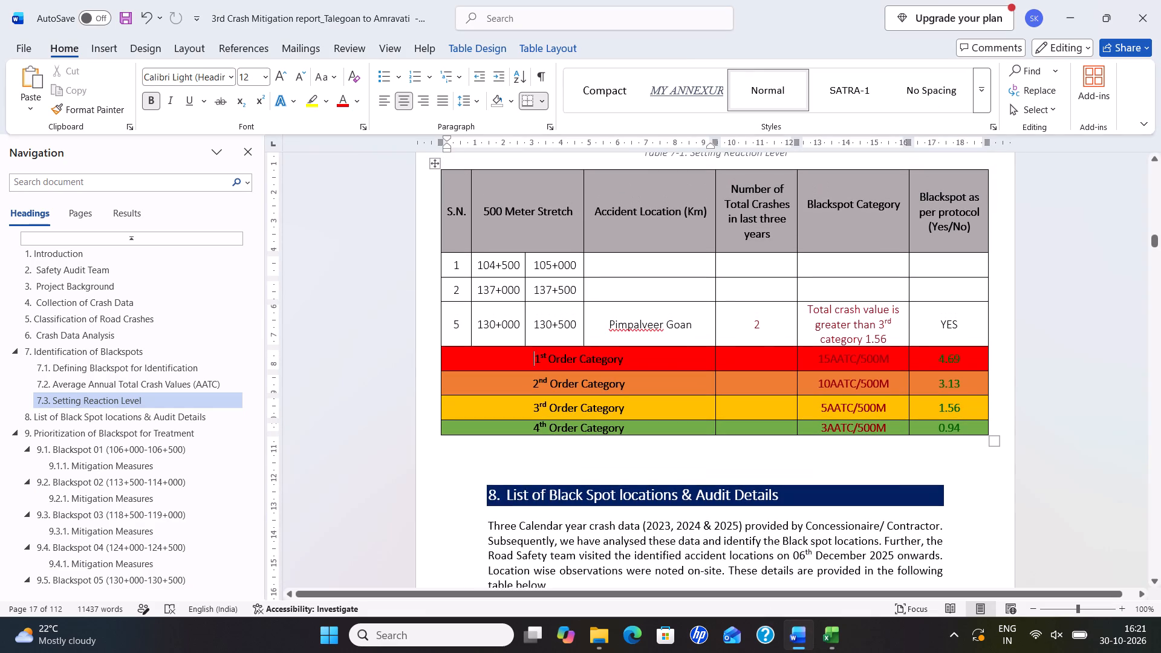
# Switch back to the PrioritisedBlackspot workbook in Excel and recheck the total crashes for the 137000 - 137500 stretch.
pyautogui.hotkey('alt', 'Tab')
pyautogui.hotkey('alt', 'Tab')
pyautogui.hotkey('alt', 'Tab')
pyautogui.hotkey('alt', 'Tab')
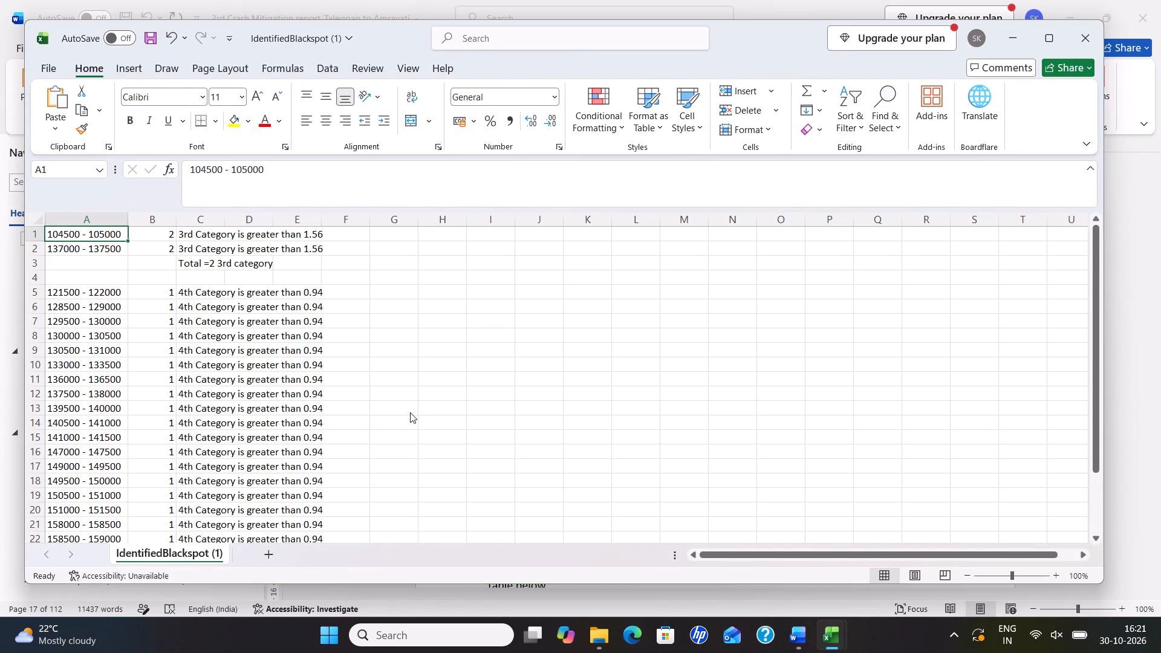
pyautogui.click(830, 631)
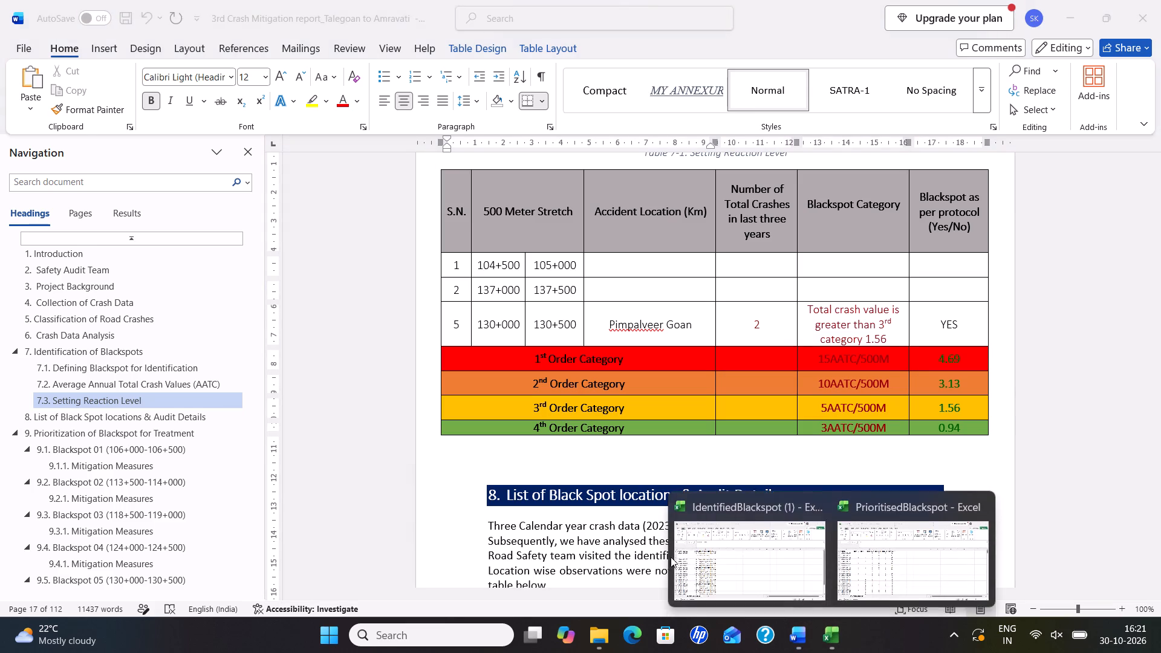
pyautogui.click(730, 567)
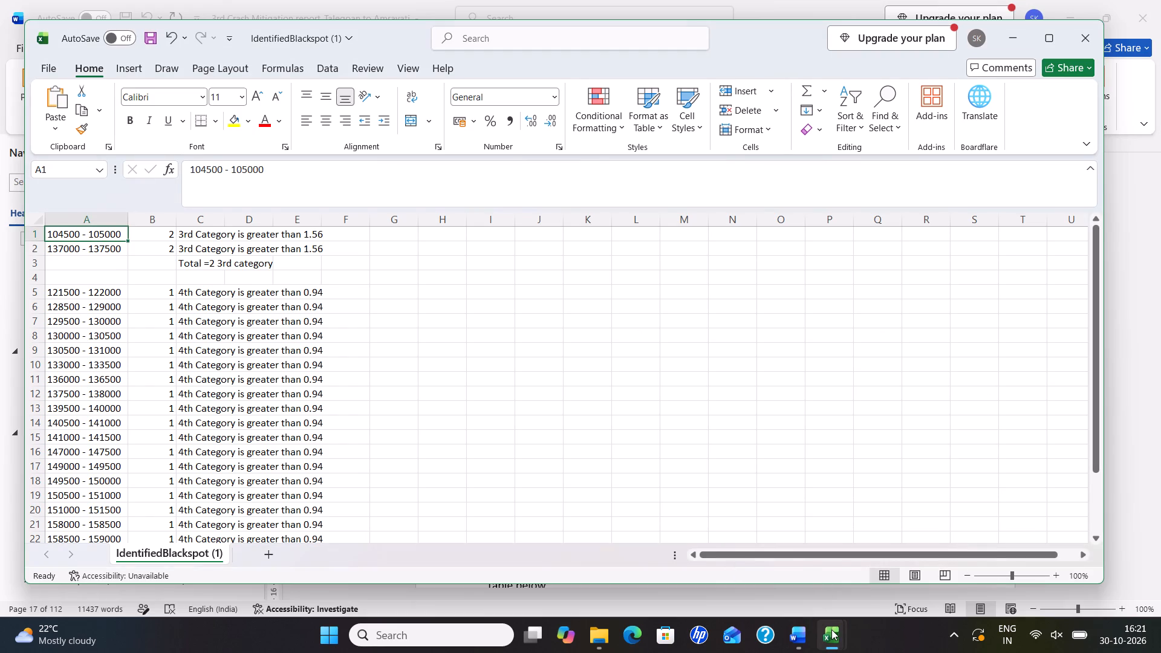
pyautogui.click(831, 629)
pyautogui.click(912, 578)
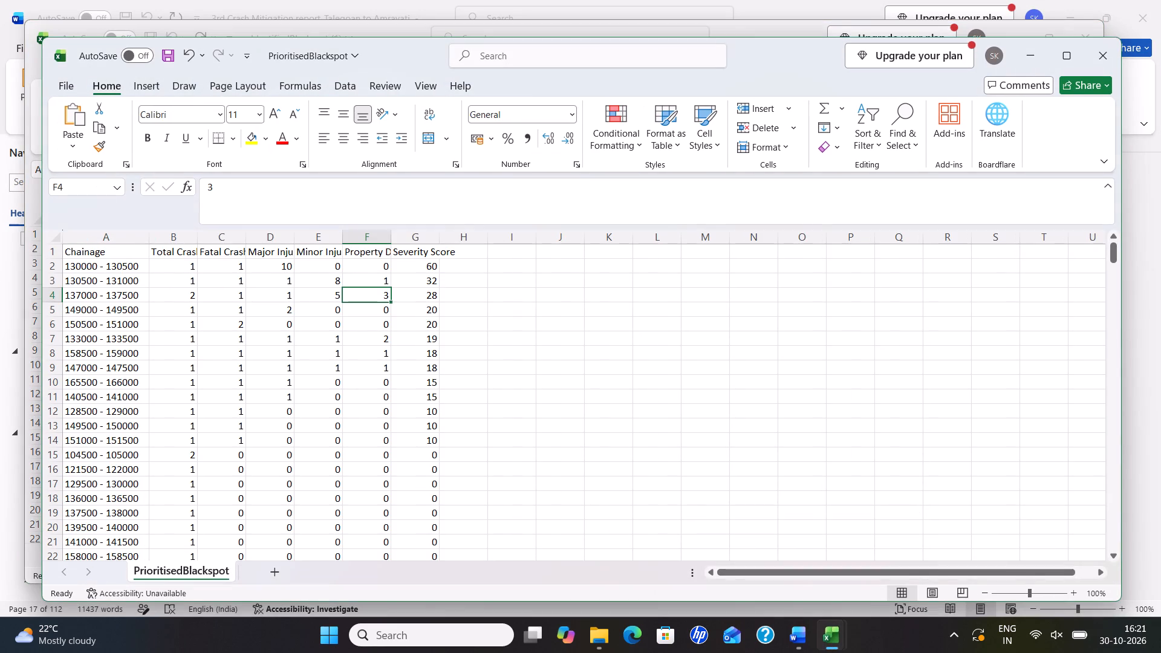
pyautogui.click(178, 295)
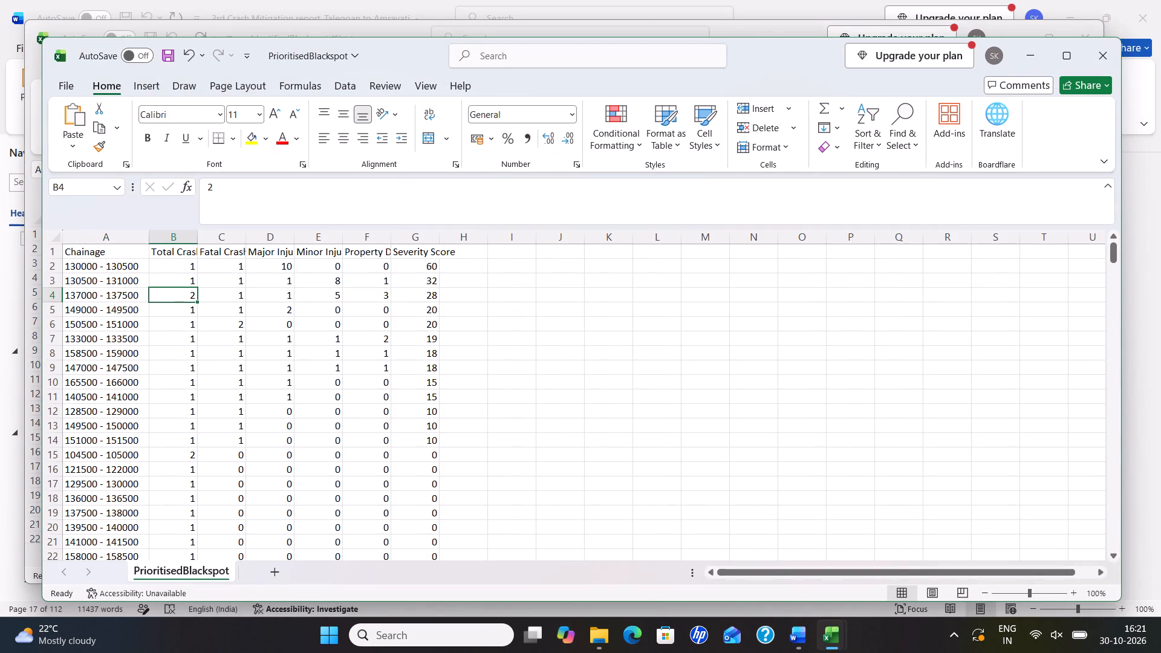
# Switch to the Word report and enter 2 as the total crashes for the 137+000 - 137+500 stretch in Table 7-1.
pyautogui.hotkey('alt', 'Tab')
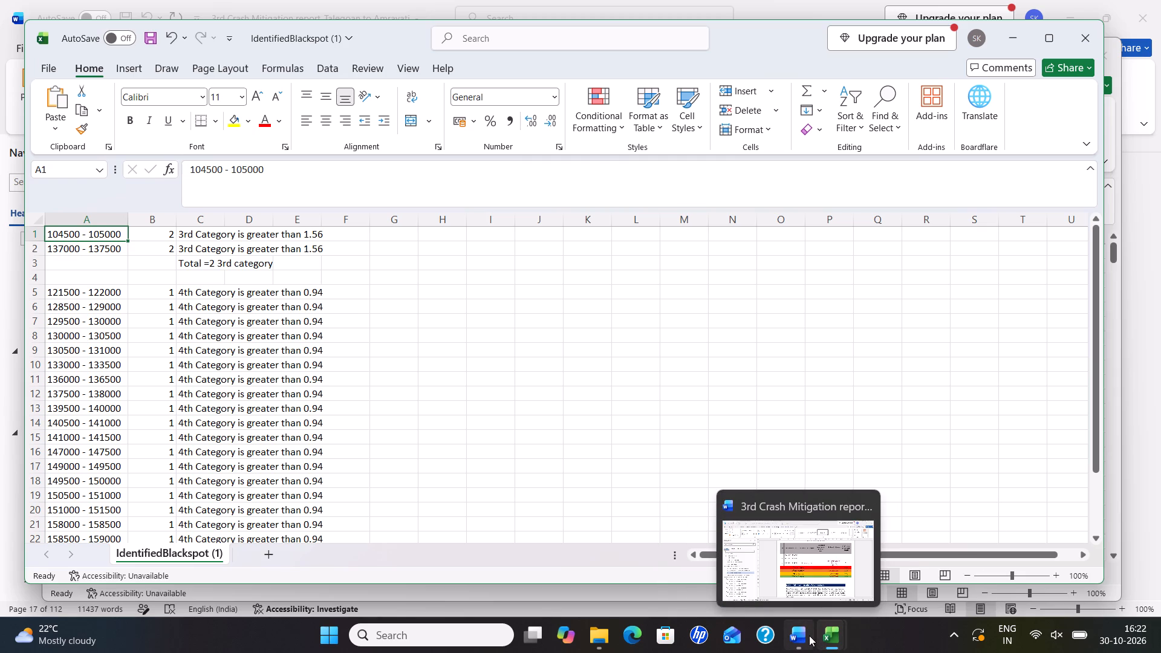
pyautogui.click(822, 592)
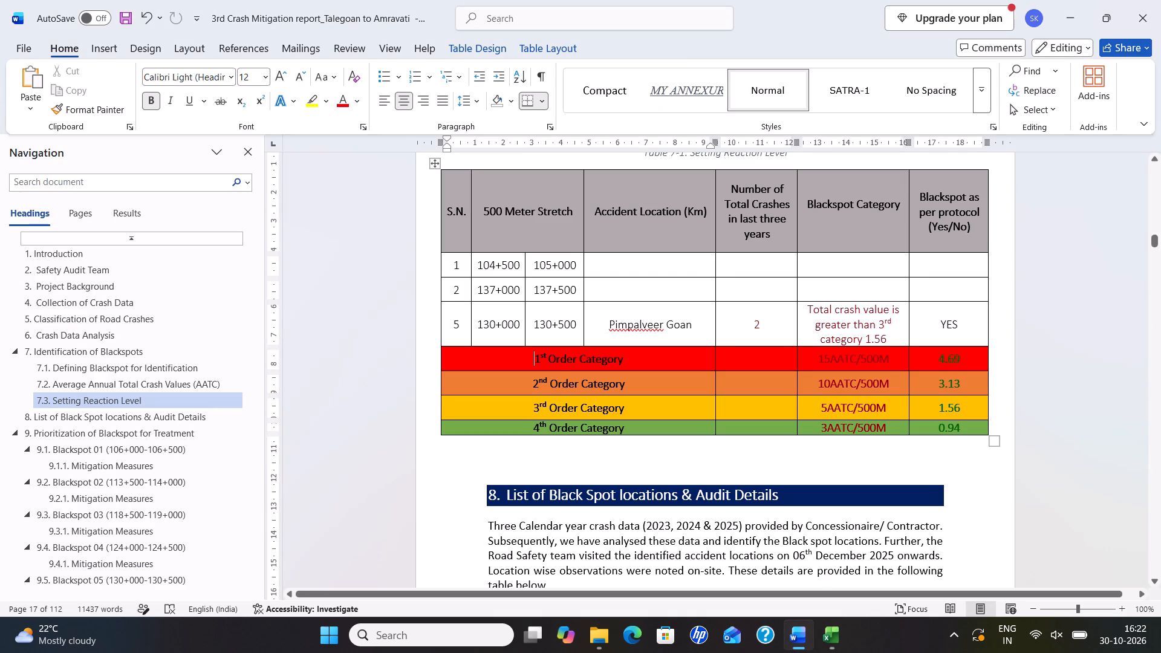
pyautogui.click(738, 293)
pyautogui.press('2')
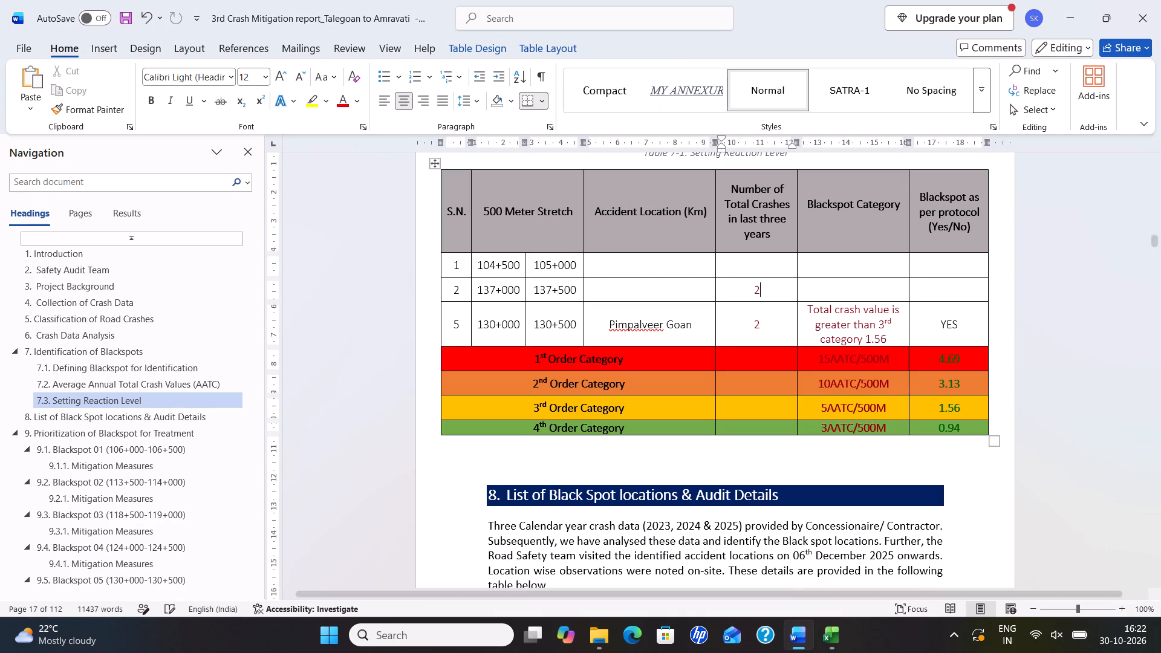
# Copy the blackspot category text "Total crash value is greater than 3rd category 1.56" from the 130+000 row into the 137+000 row.
pyautogui.moveTo(811, 311); pyautogui.dragTo(816, 310)
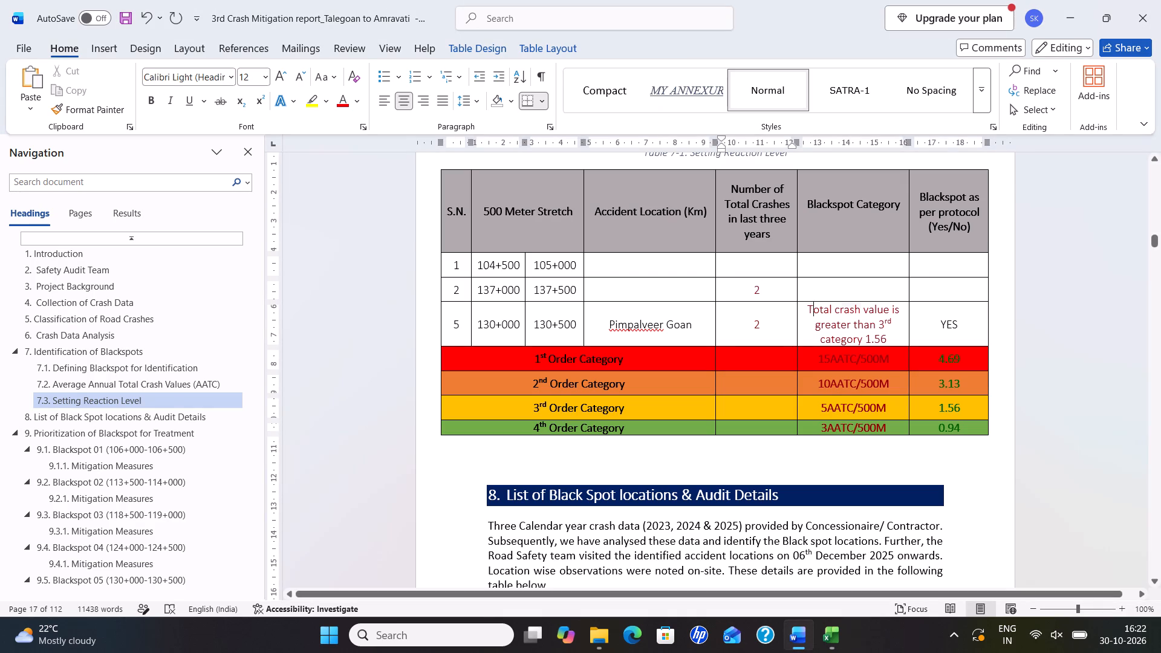
pyautogui.moveTo(816, 310); pyautogui.dragTo(906, 340)
pyautogui.hotkey('ctrl', 'c')
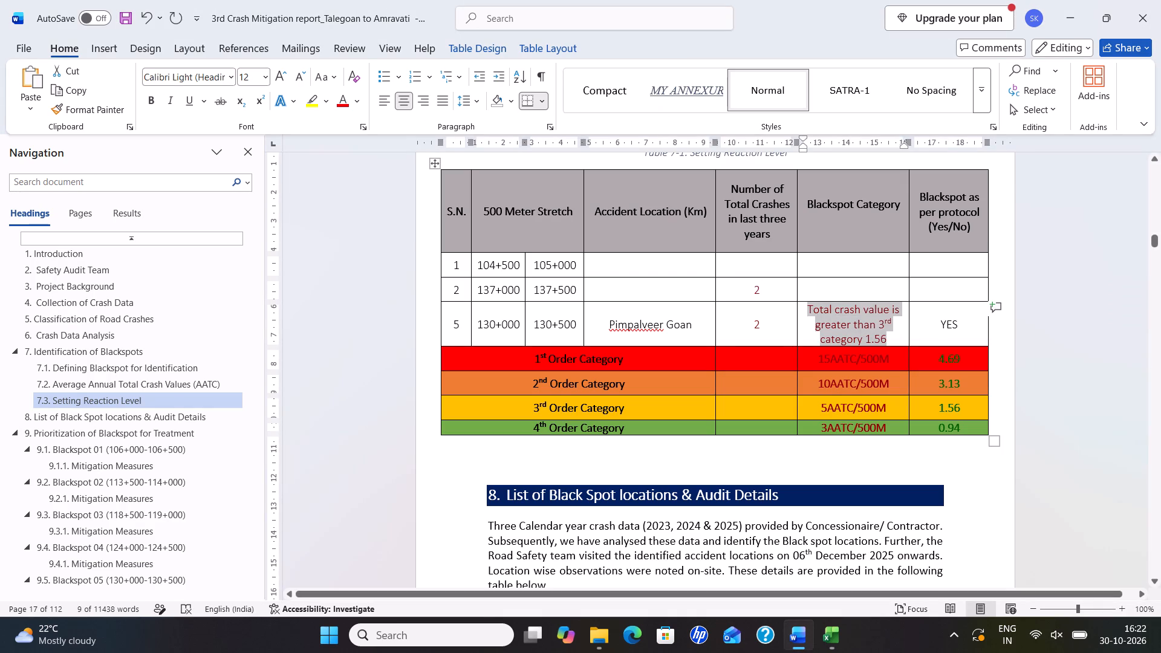
pyautogui.click(845, 291)
pyautogui.hotkey('ctrl', 'v')
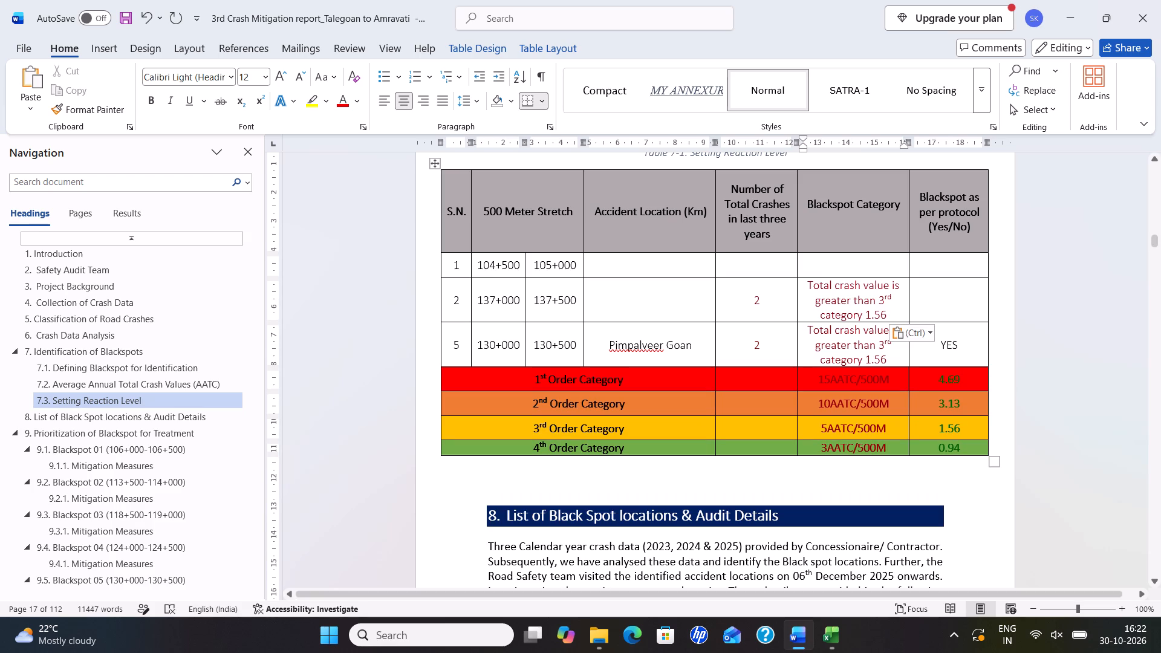
# Copy YES from the 130+000 row into the 137+000 row's Blackspot as per protocol cell.
pyautogui.moveTo(939, 346); pyautogui.dragTo(963, 351)
pyautogui.hotkey('ctrl', 'c')
pyautogui.click(915, 289)
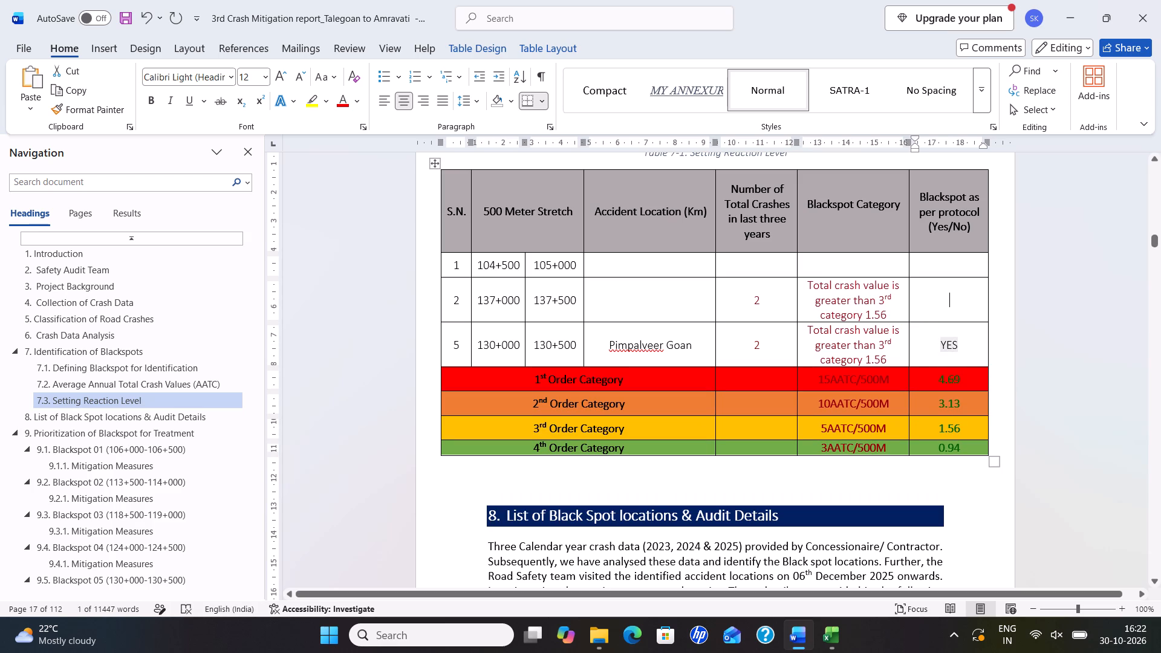
pyautogui.hotkey('ctrl', 'v')
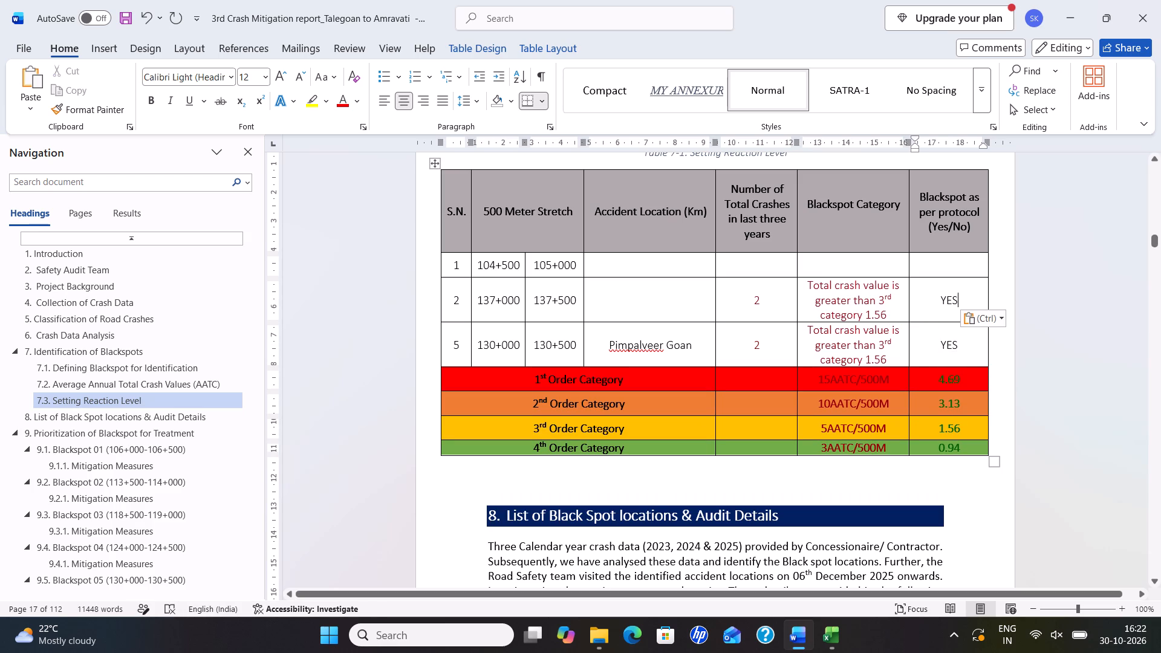
# Select the empty Accident Location cell of the 104+500 - 105+000 stretch in Table 7-1.
pyautogui.click(657, 262)
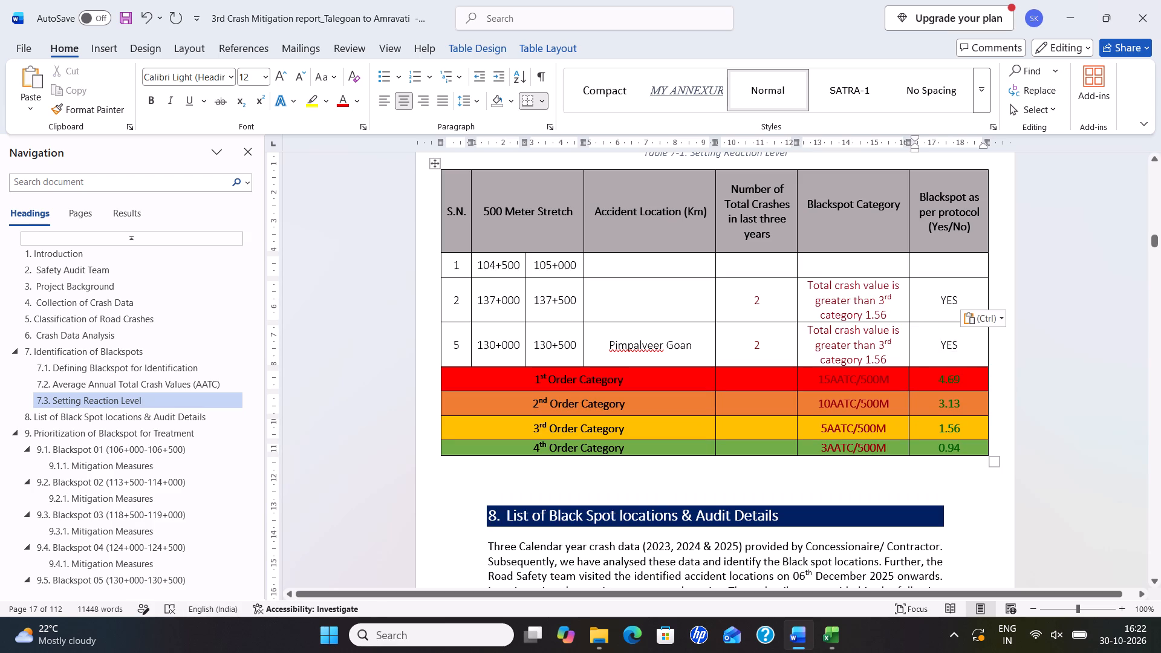
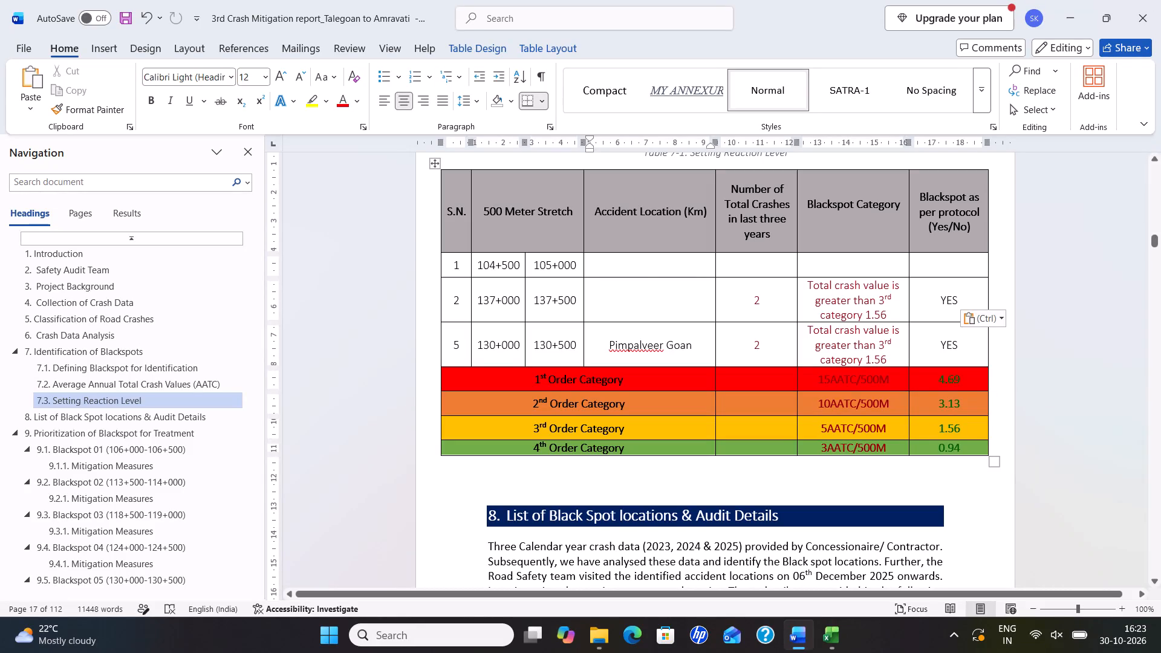
# Switch to the PrioritisedBlackspot workbook and examine the crash and severity data for the 137000 - 137500 and 104500 - 105000 stretches.
pyautogui.hotkey('alt', 'Tab')
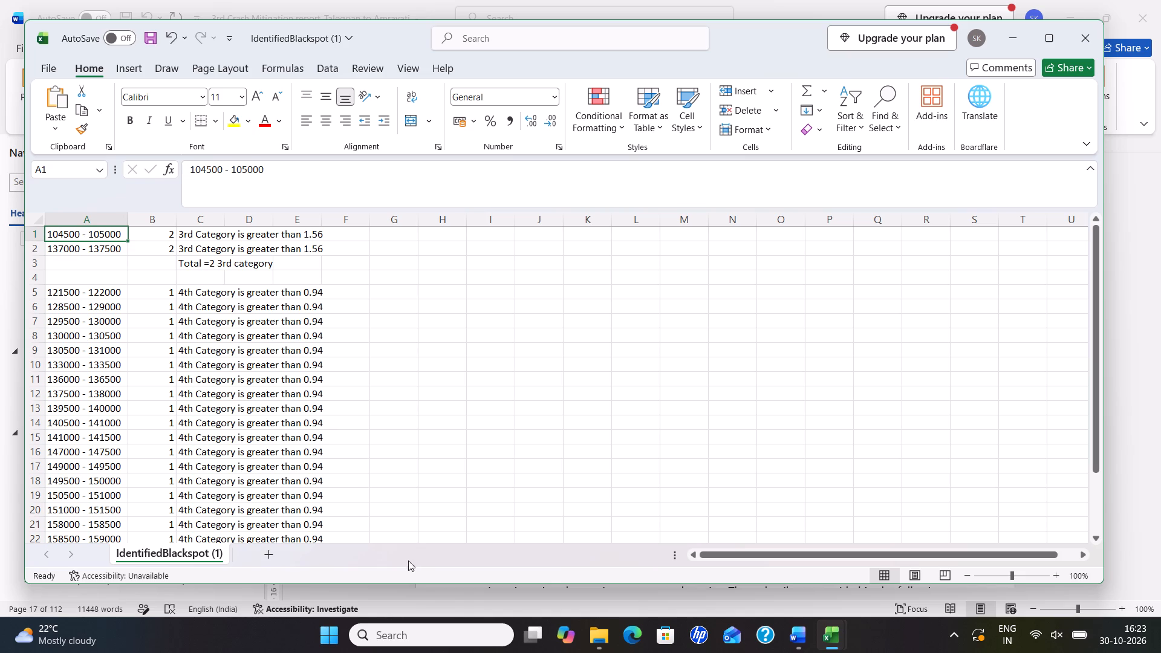
pyautogui.click(1008, 43)
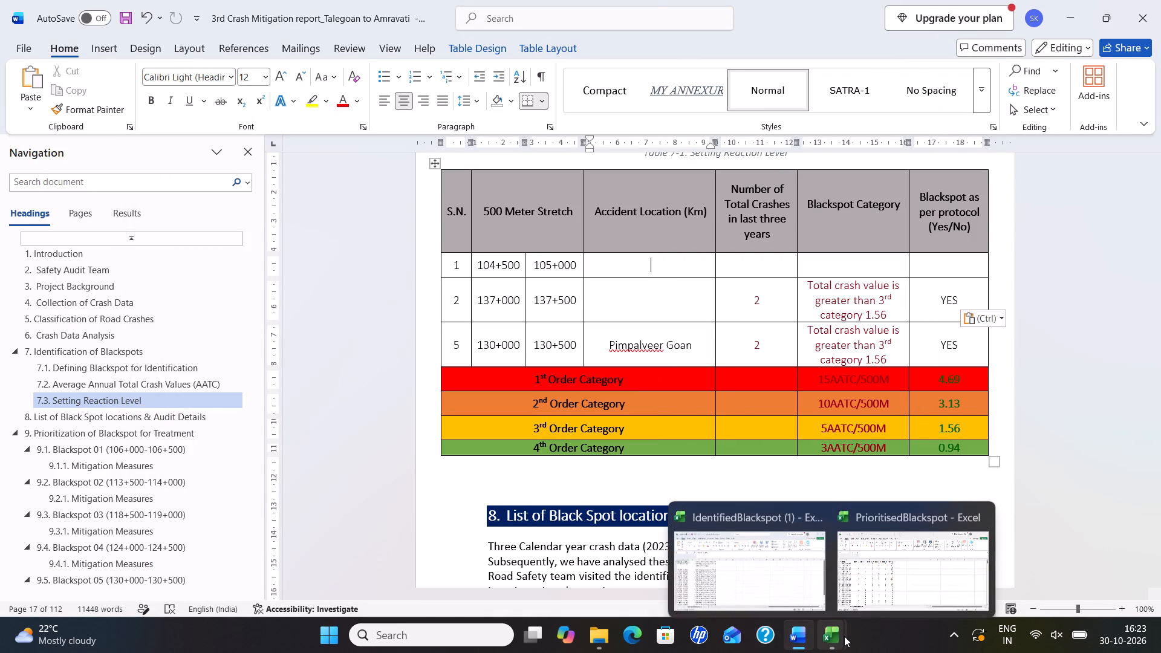
pyautogui.click(899, 558)
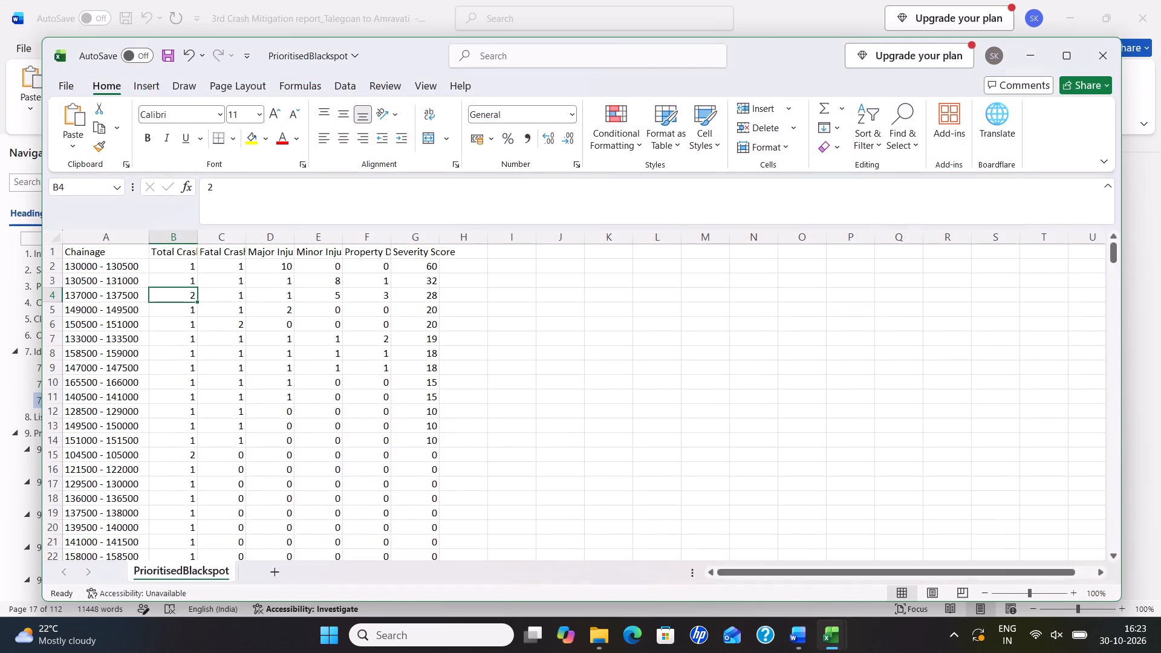
pyautogui.click(131, 295)
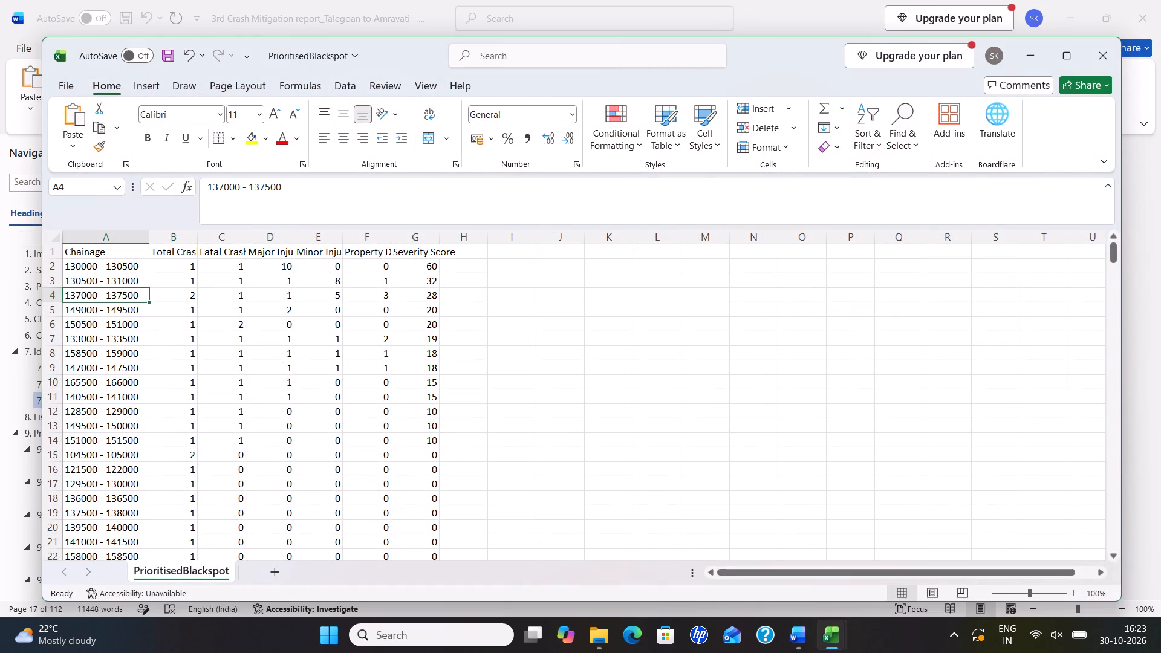
pyautogui.click(117, 458)
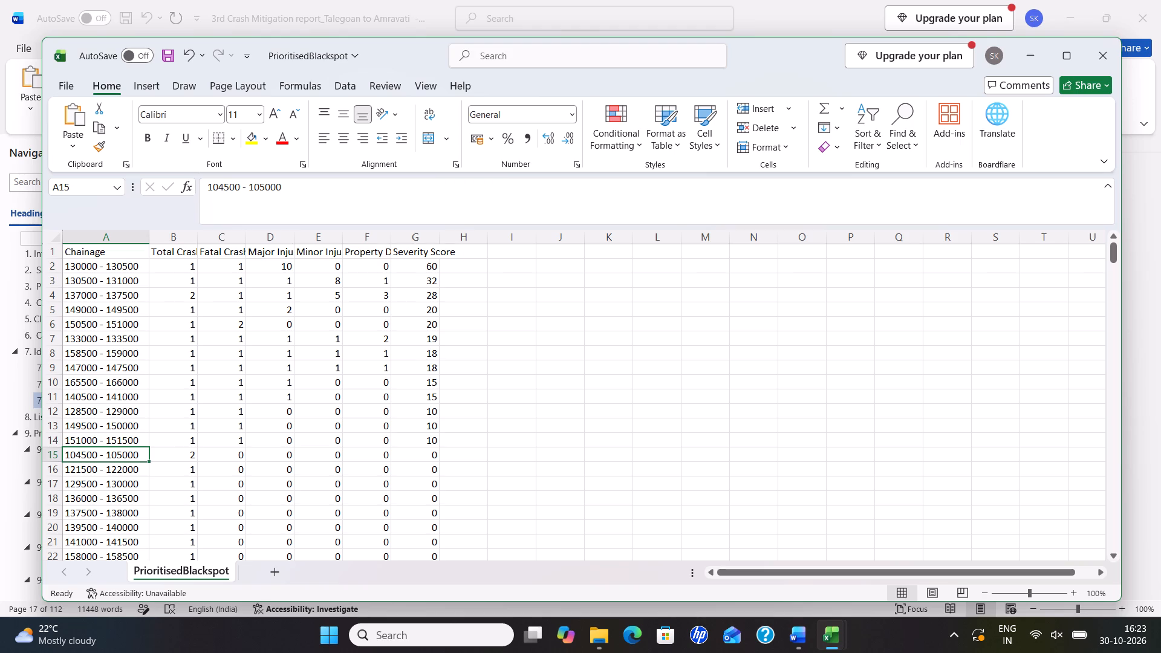
pyautogui.click(427, 455)
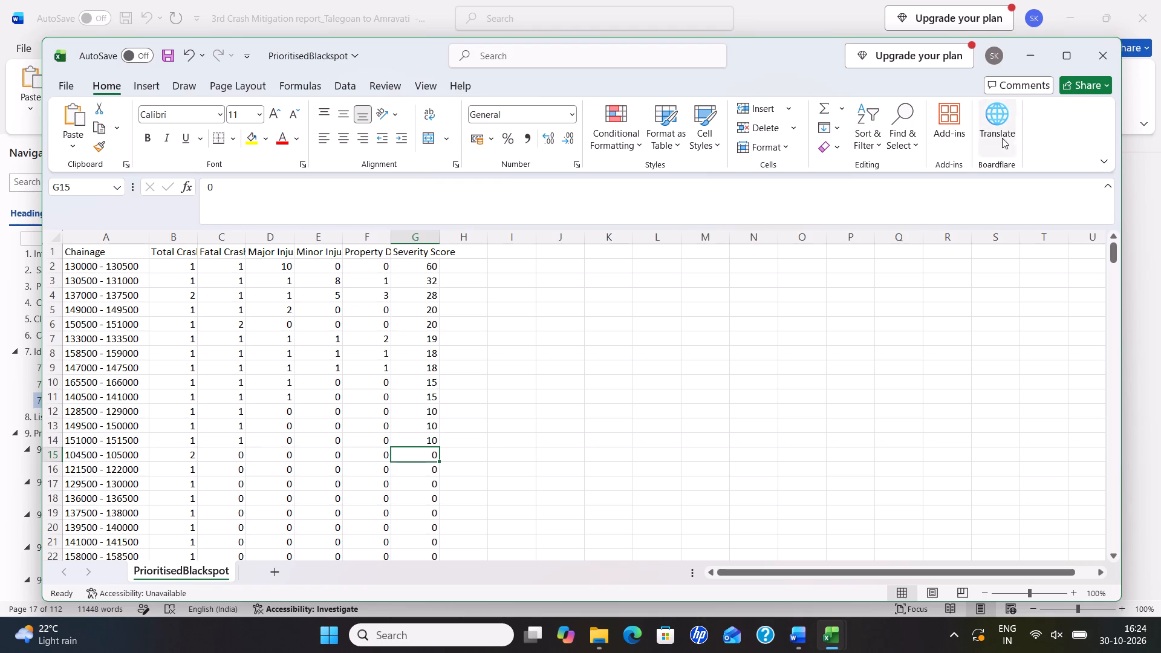
pyautogui.scroll(-1, 445, 398)
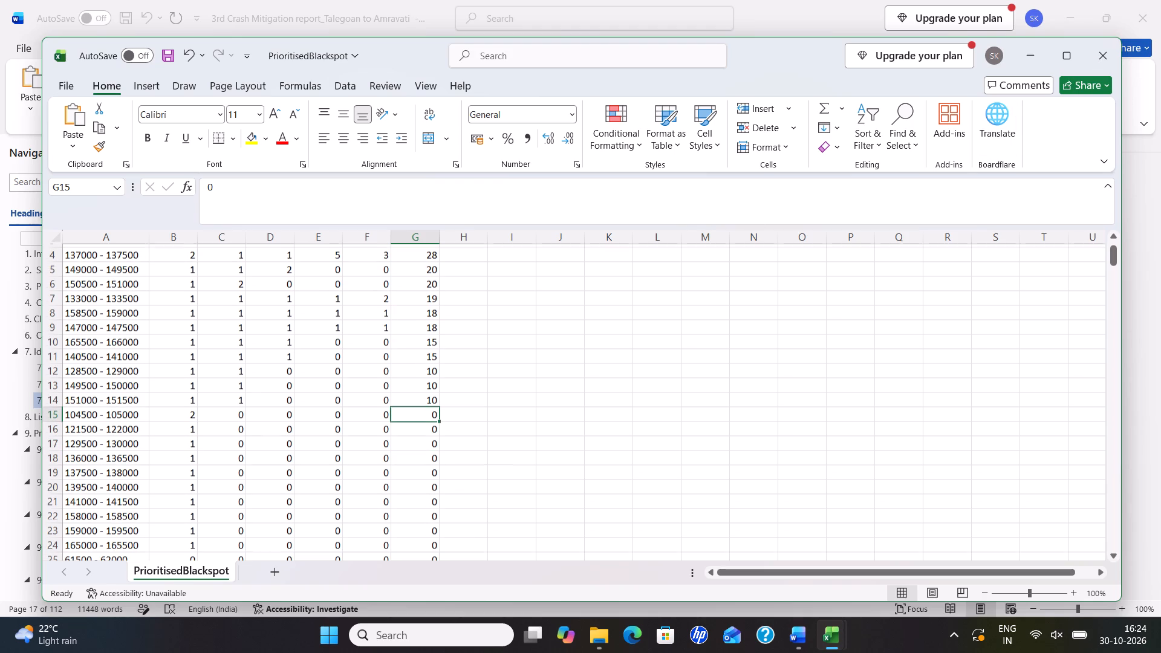
pyautogui.scroll(-2, 412, 426)
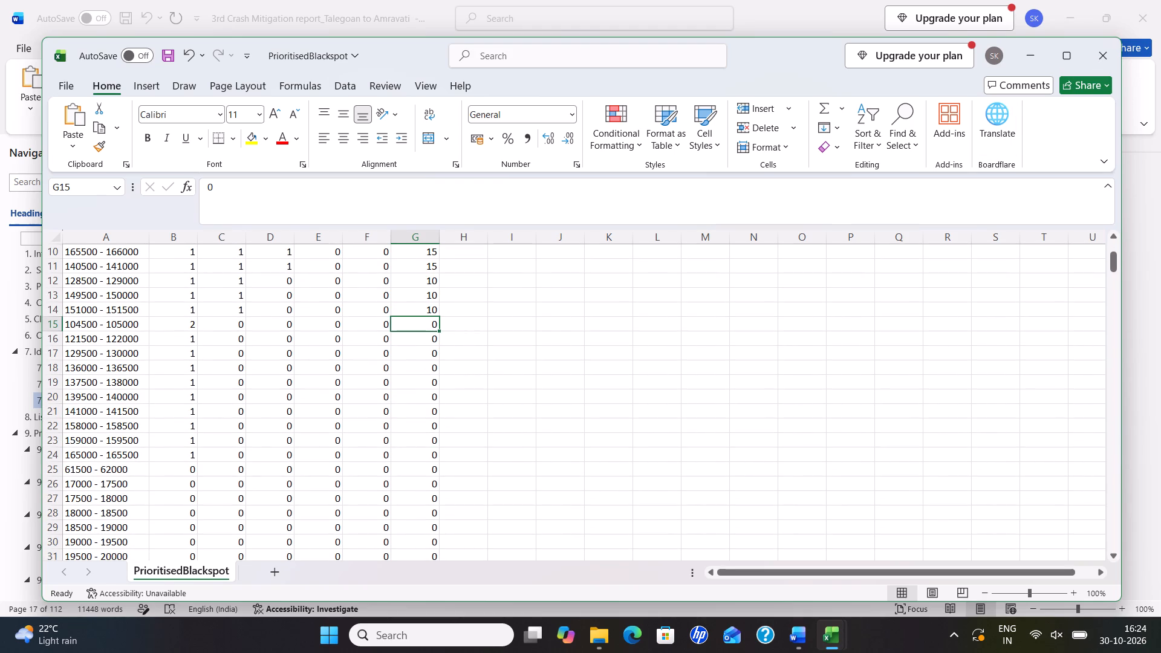
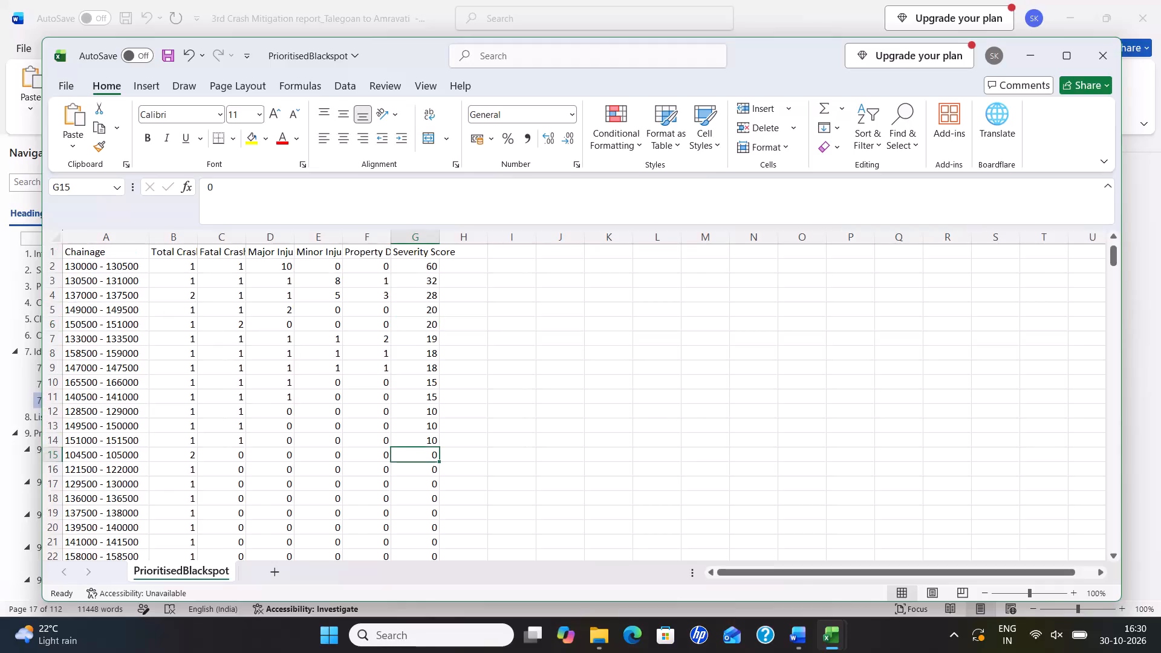
# Switch to the Word report and delete the entire 104+500 to 105+000 row from Table 7-1.
pyautogui.scroll(5, 153, 306)
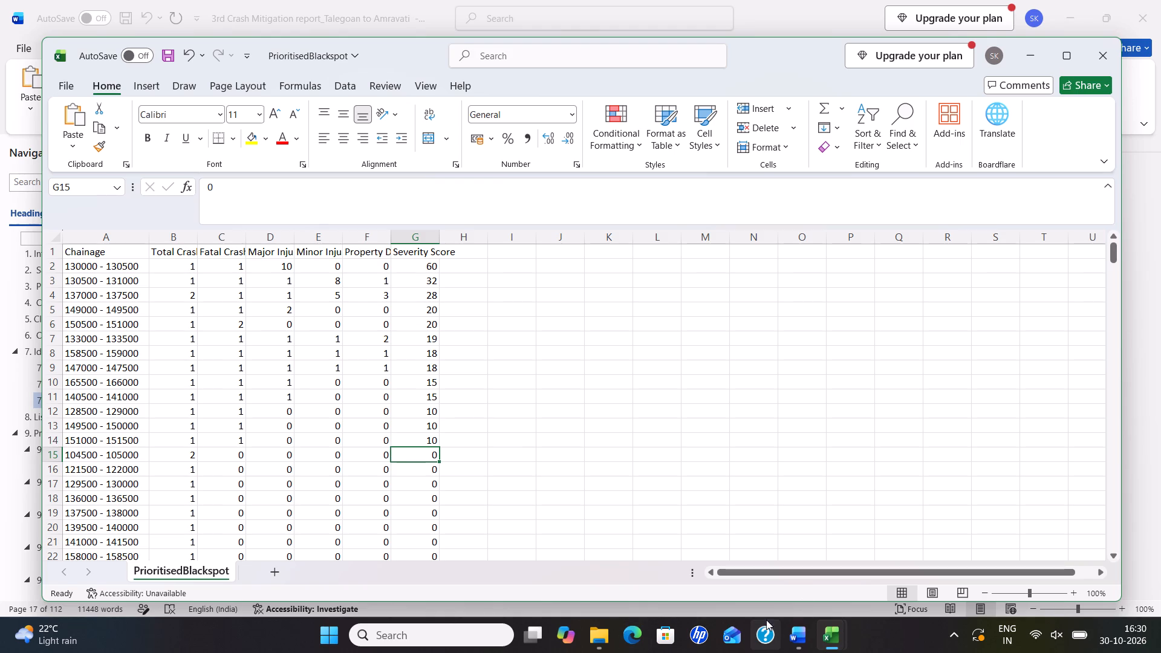
pyautogui.click(793, 652)
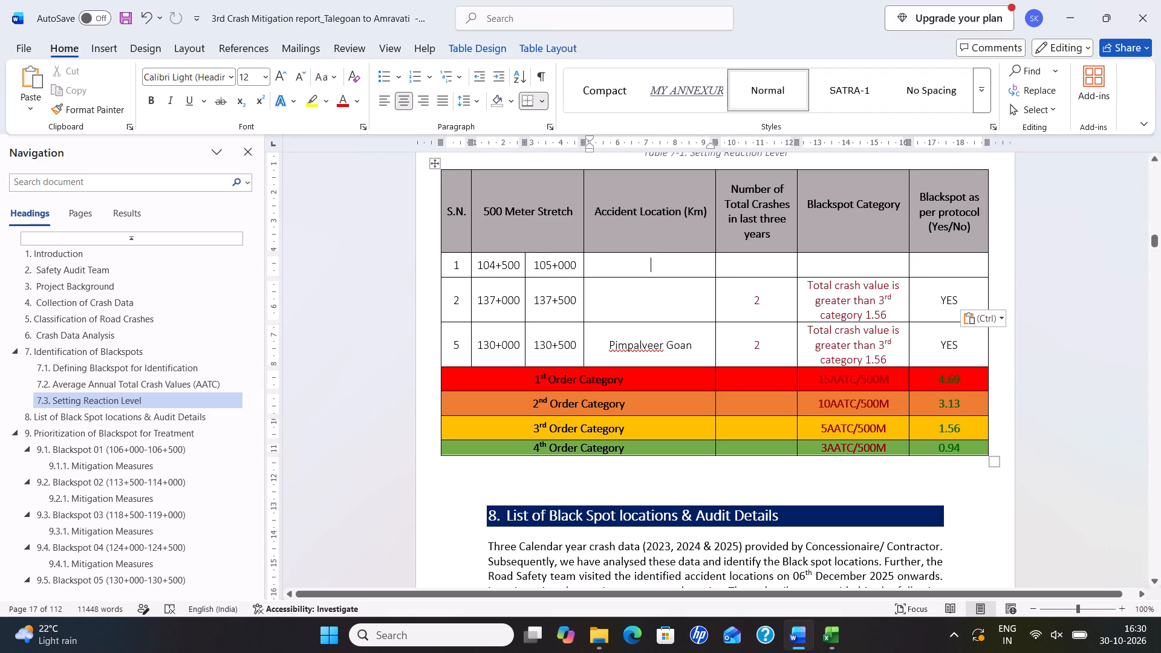
pyautogui.moveTo(466, 262); pyautogui.dragTo(600, 262)
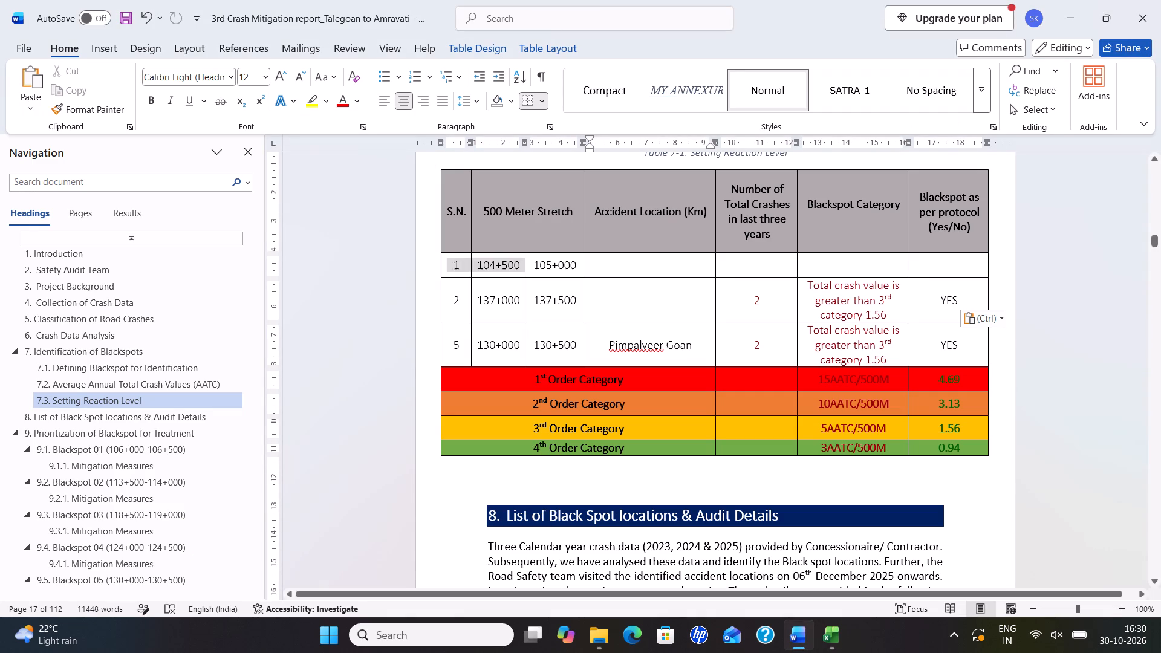
pyautogui.moveTo(600, 262); pyautogui.dragTo(920, 257)
pyautogui.rightClick(920, 257)
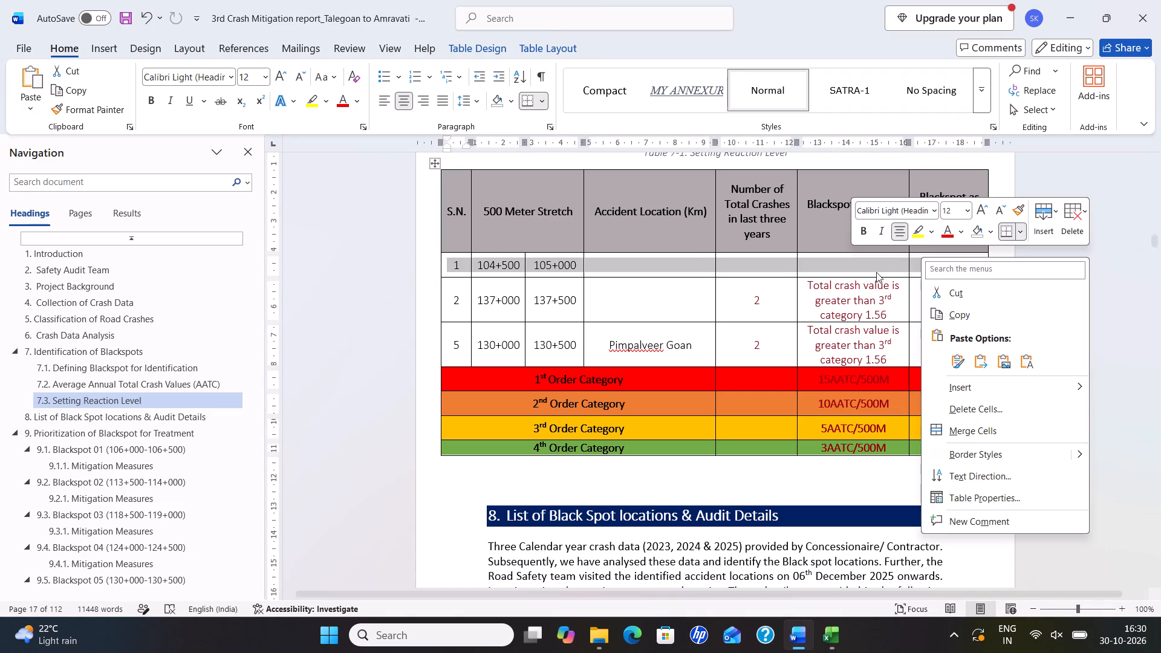
pyautogui.click(966, 408)
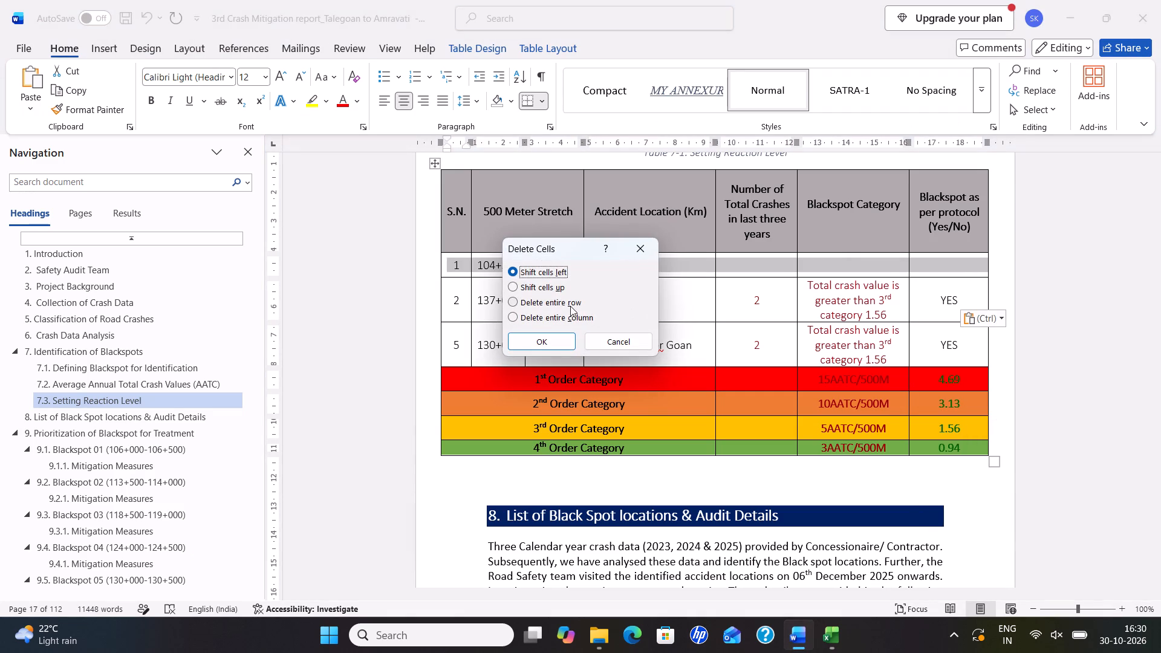
pyautogui.click(567, 304)
pyautogui.click(567, 334)
# Renumber the S.N. of Table 7-1's 137+000 row as 1 and the 130+000 row as 2.
pyautogui.click(467, 275)
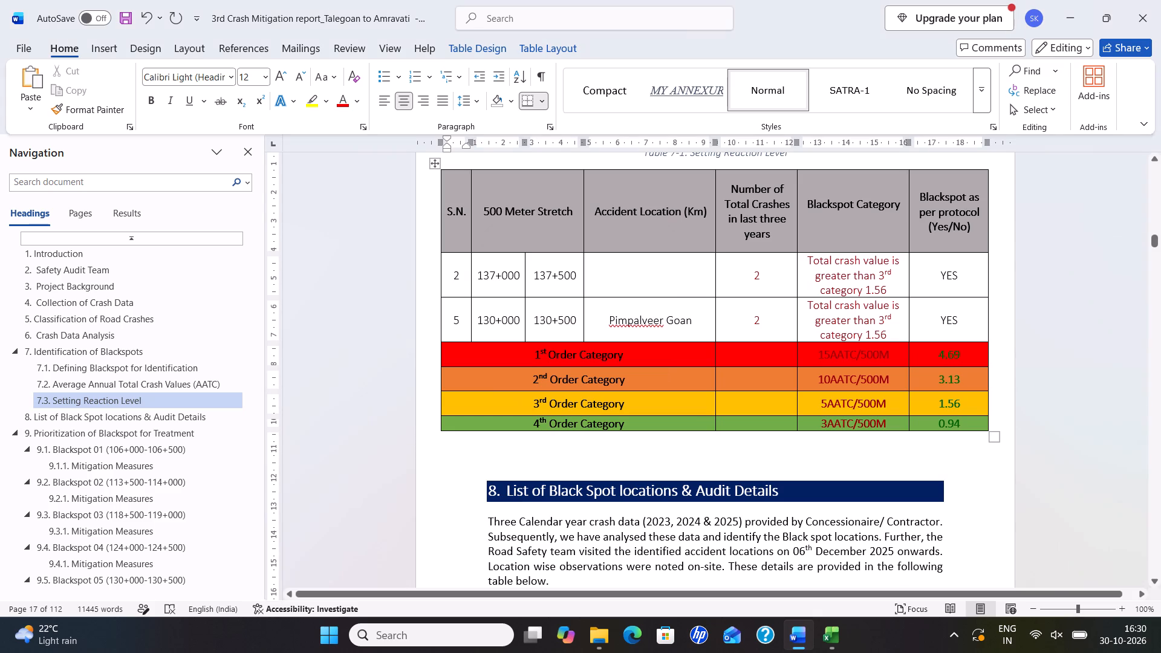
pyautogui.press('BackSpace')
pyautogui.press('1')
pyautogui.click(463, 319)
pyautogui.press('BackSpace')
pyautogui.press('2')
# Clear the 500 Meter Stretch values from rows 1 to 3 of Table 8-1.
pyautogui.scroll(-4, 628, 401)
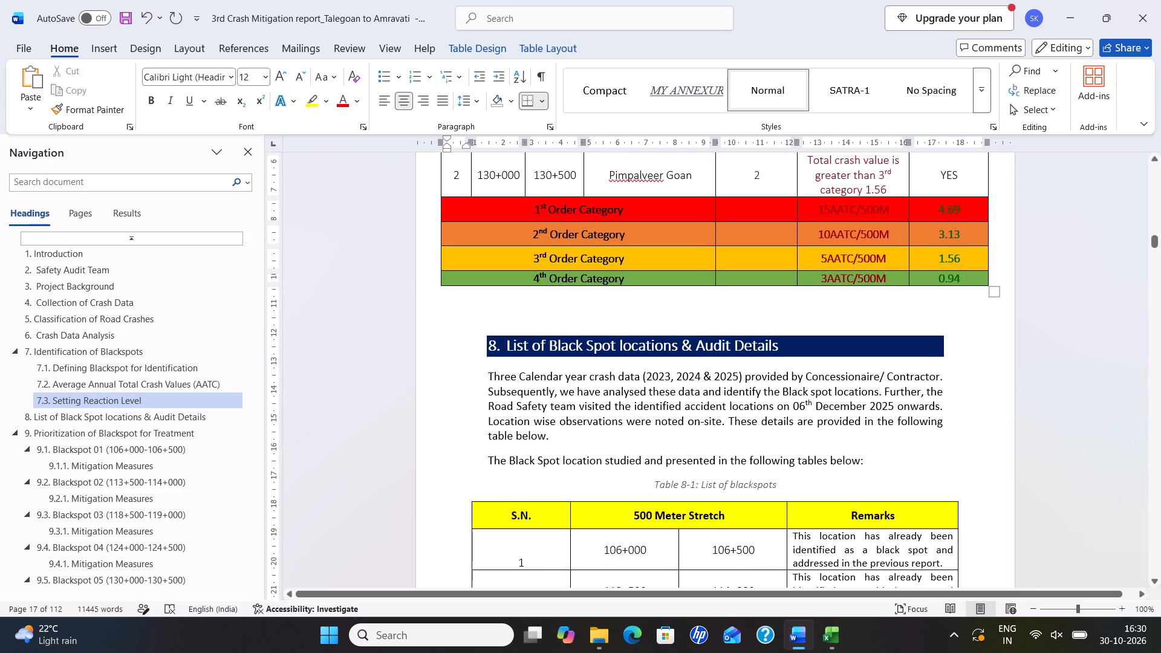
pyautogui.scroll(-5, 671, 415)
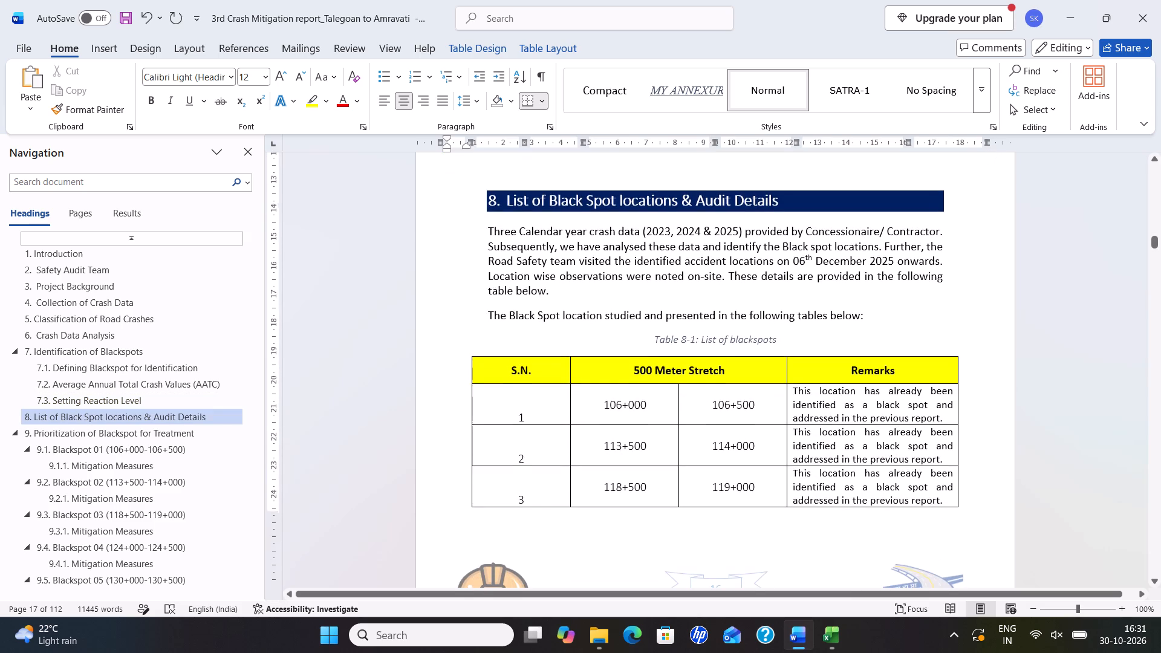
pyautogui.scroll(-11, 717, 429)
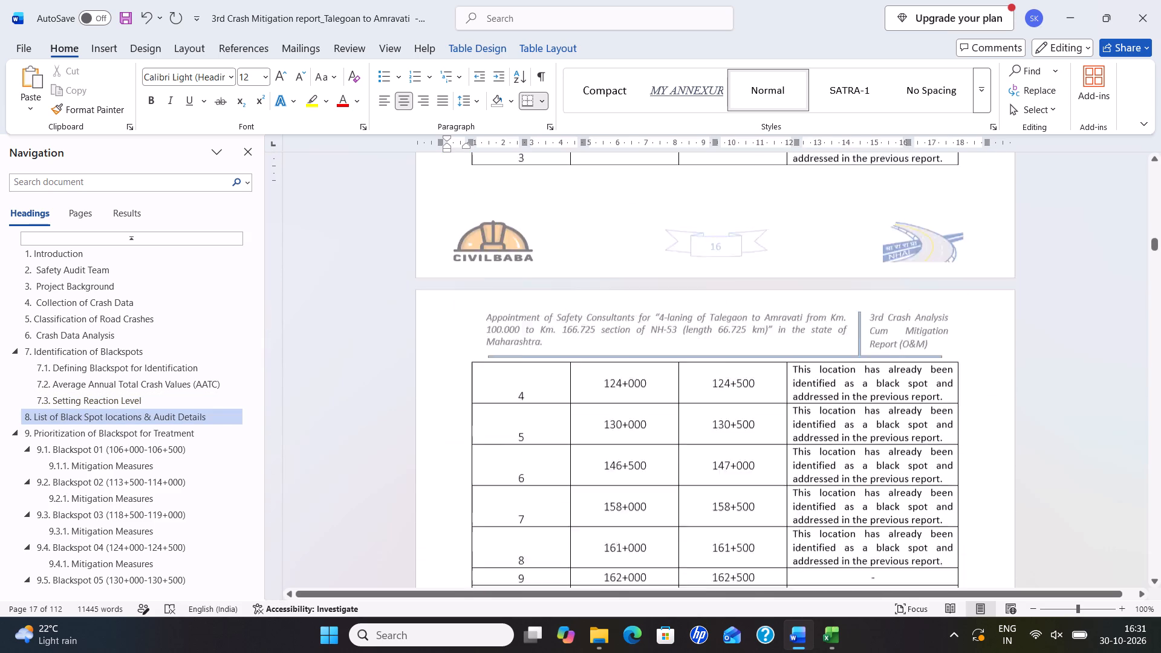
pyautogui.scroll(7, 660, 473)
pyautogui.moveTo(607, 223); pyautogui.dragTo(610, 223)
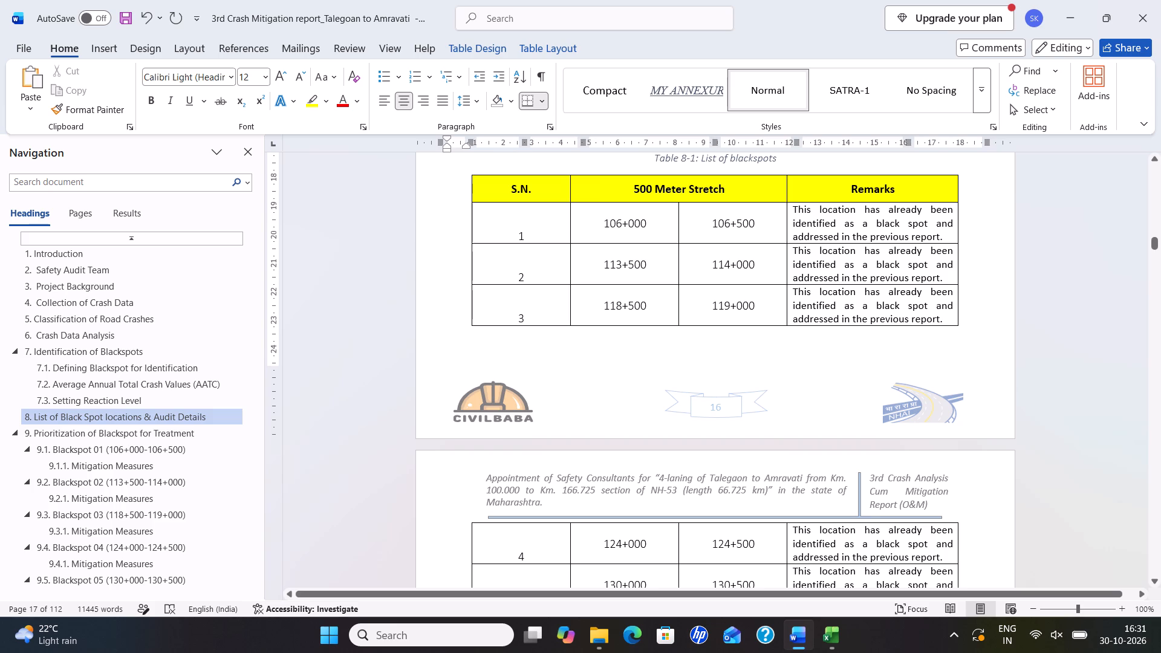
pyautogui.moveTo(610, 223); pyautogui.dragTo(732, 310)
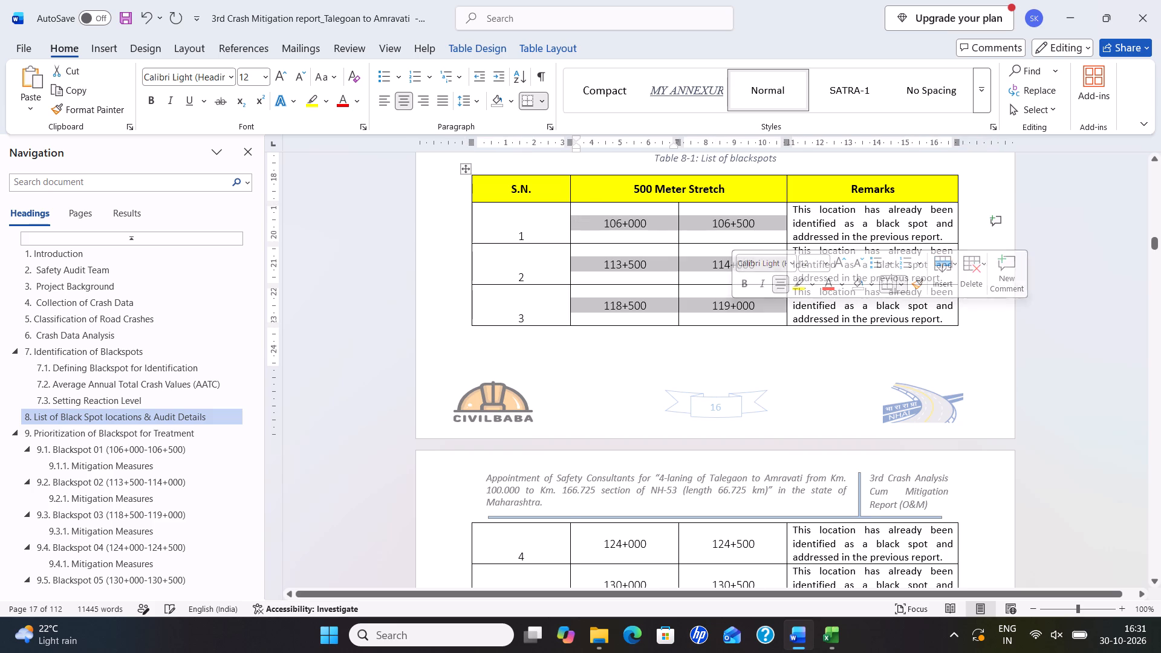
pyautogui.press('Delete')
# Delete the entire rows 4 to 10 of Table 8-1.
pyautogui.scroll(-9, 670, 314)
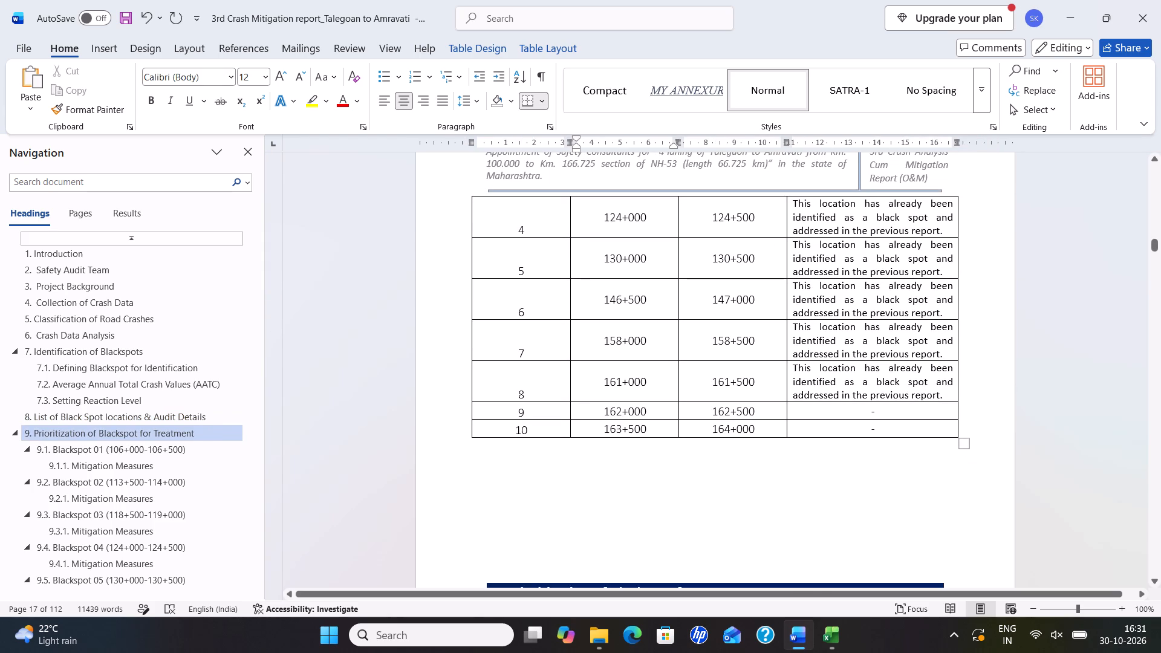
pyautogui.moveTo(603, 216); pyautogui.dragTo(804, 432)
pyautogui.rightClick(801, 431)
pyautogui.click(850, 310)
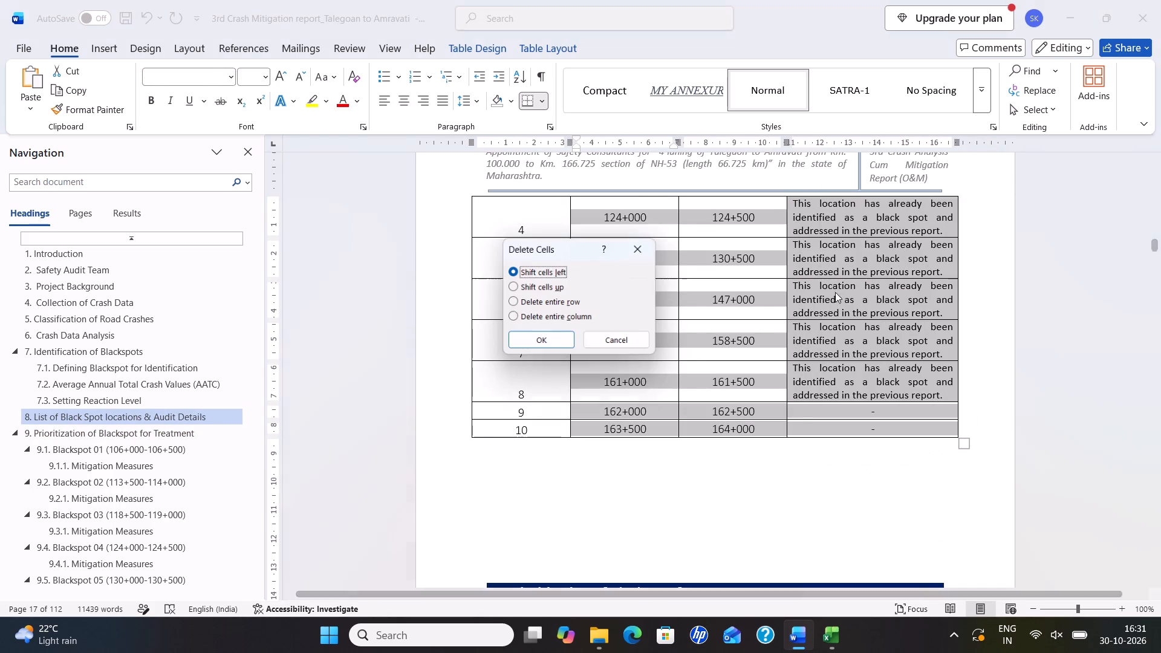
pyautogui.click(538, 303)
pyautogui.click(558, 340)
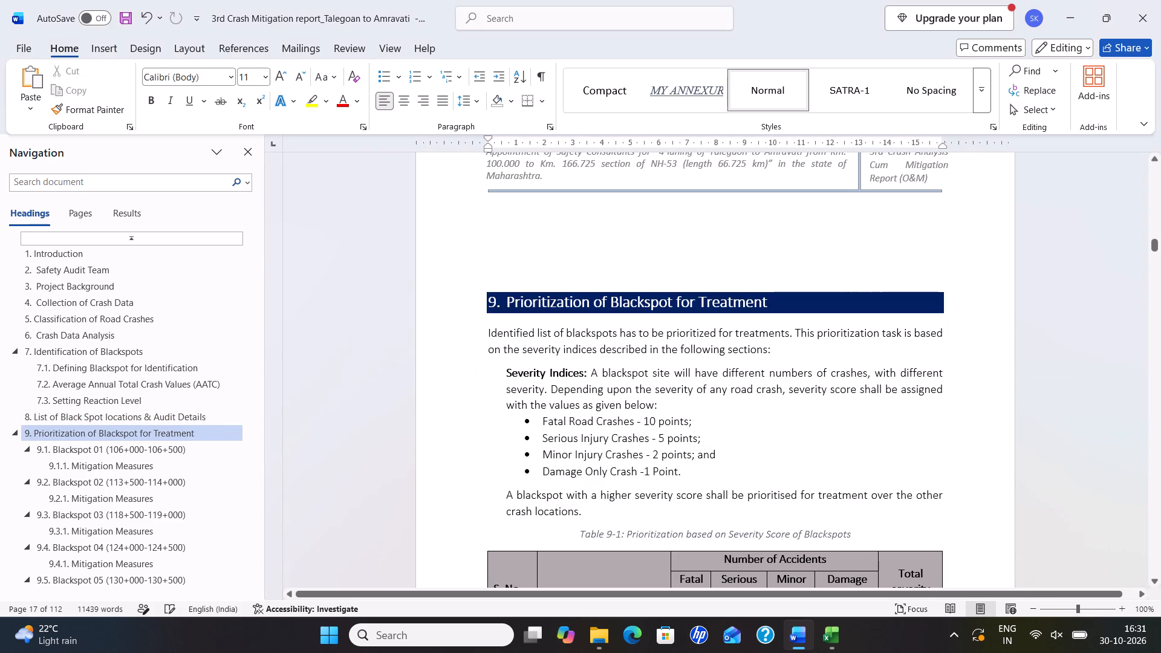
# Remove the blank lines between Table 8-1 and the section 9 heading, Prioritization of Blackspot for Treatment.
pyautogui.scroll(8, 568, 343)
pyautogui.click(541, 557)
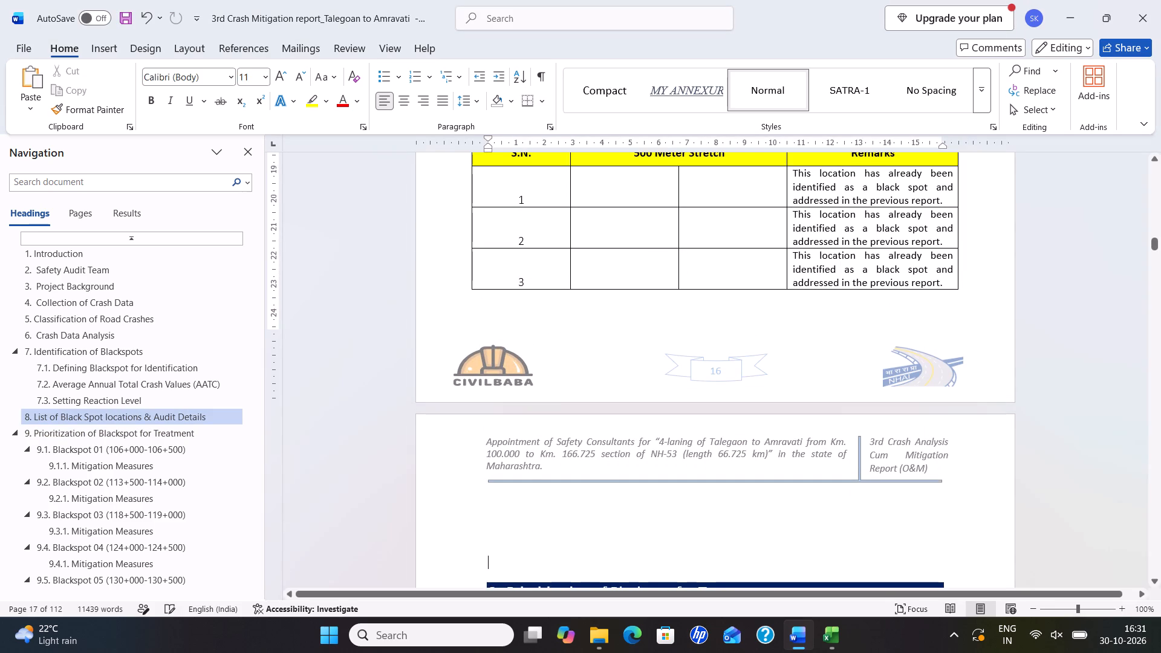
pyautogui.press('BackSpace')
pyautogui.press('BackSpace')
pyautogui.press('BackSpace')
pyautogui.press('BackSpace')
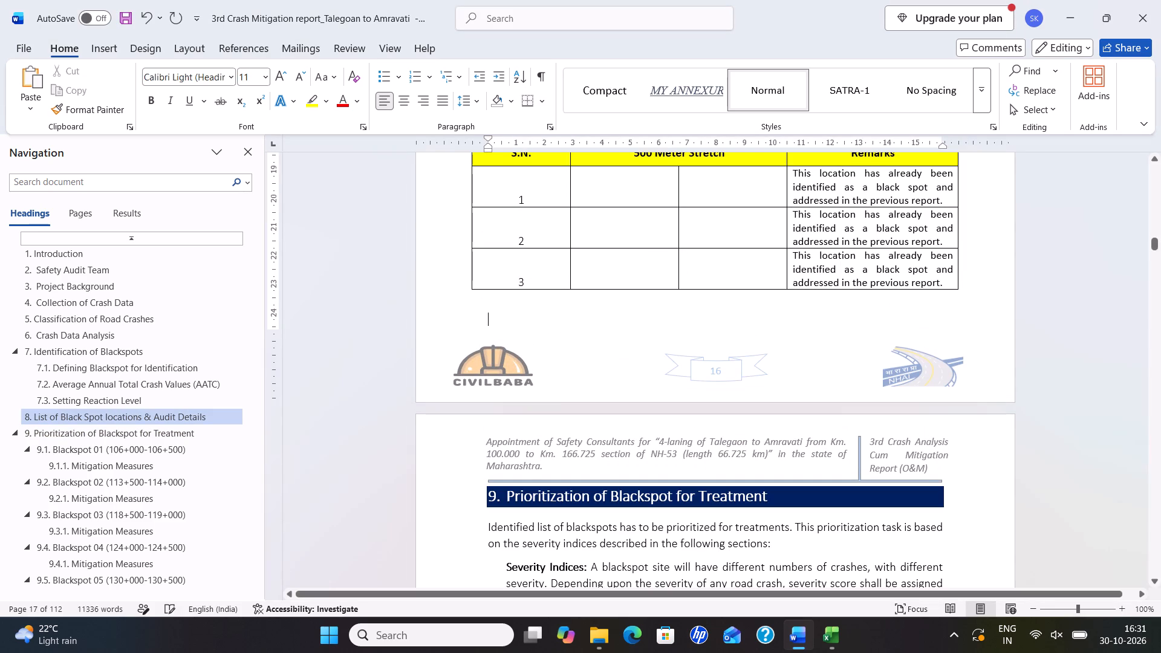
# Delete the entire row 3 of Table 8-1.
pyautogui.moveTo(499, 271); pyautogui.dragTo(764, 275)
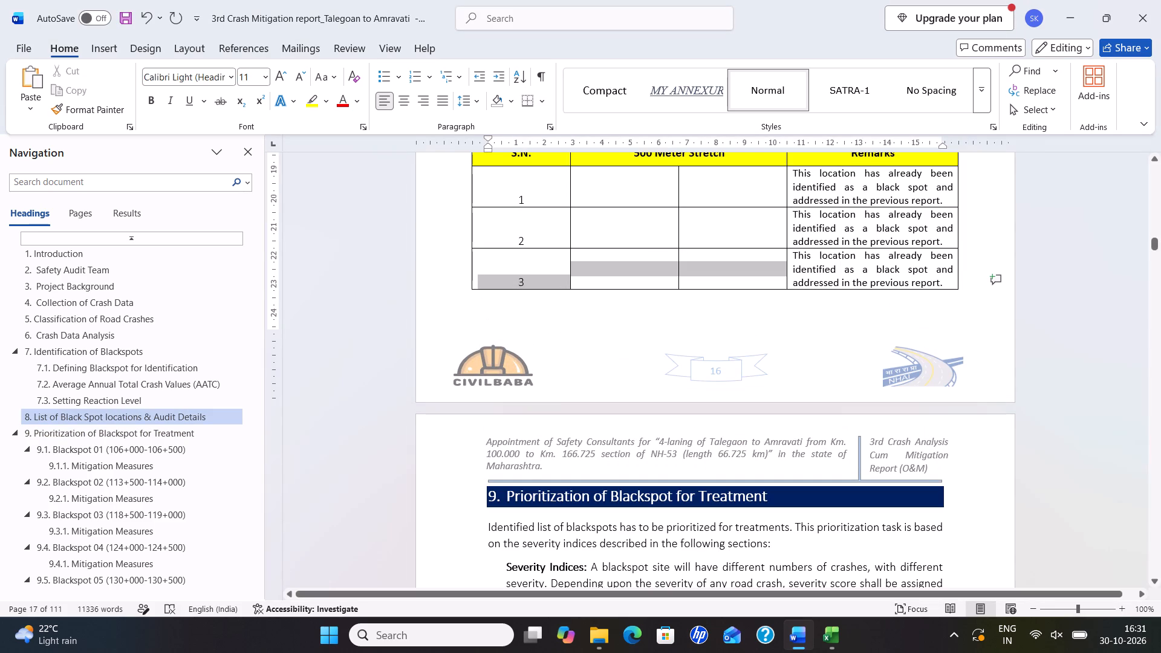
pyautogui.moveTo(764, 275); pyautogui.dragTo(829, 275)
pyautogui.rightClick(832, 275)
pyautogui.click(888, 421)
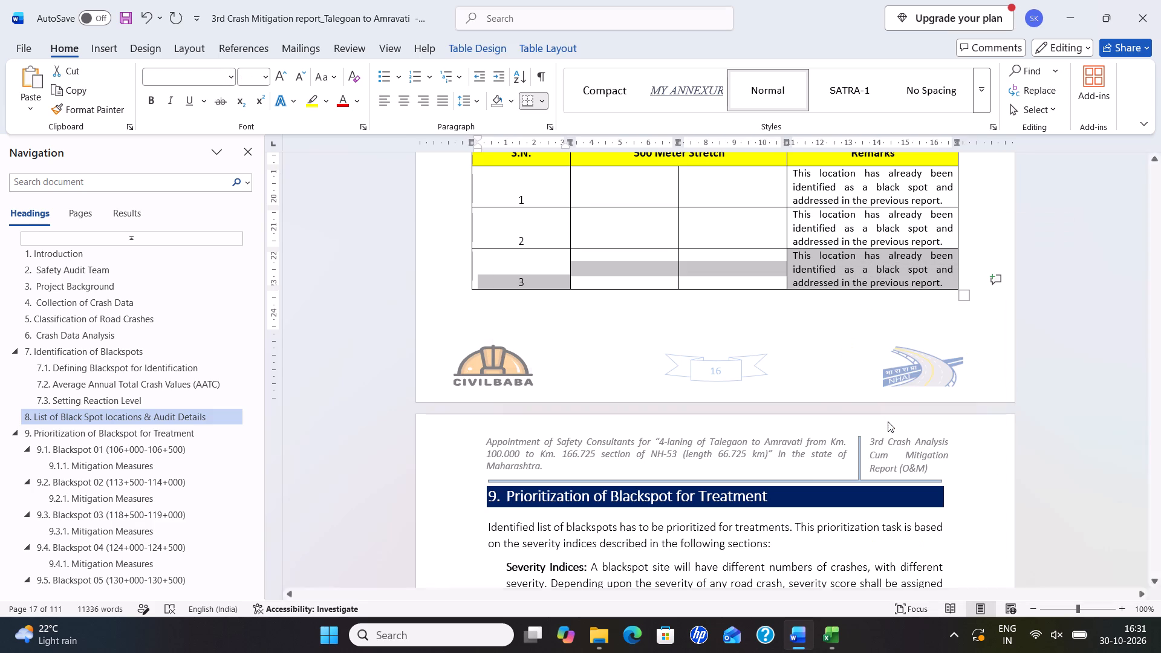
pyautogui.click(563, 301)
pyautogui.click(559, 340)
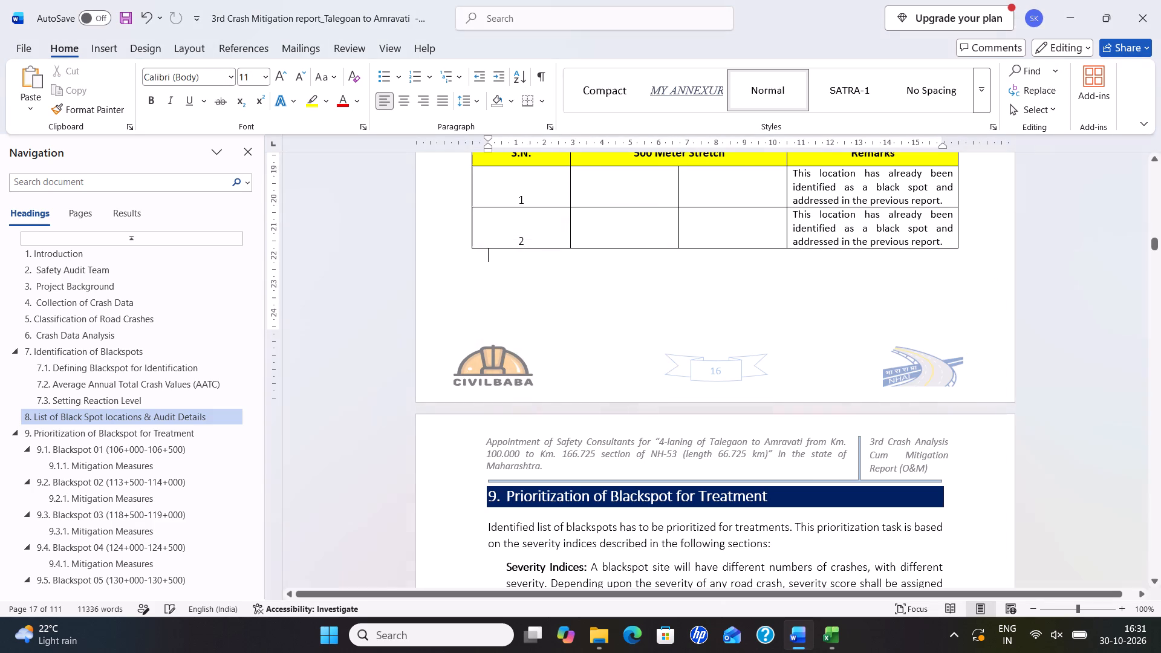
# Enter 137+000 and 137+500 as the 500 Meter Stretch in row 1 of Table 8-1.
pyautogui.scroll(18, 625, 313)
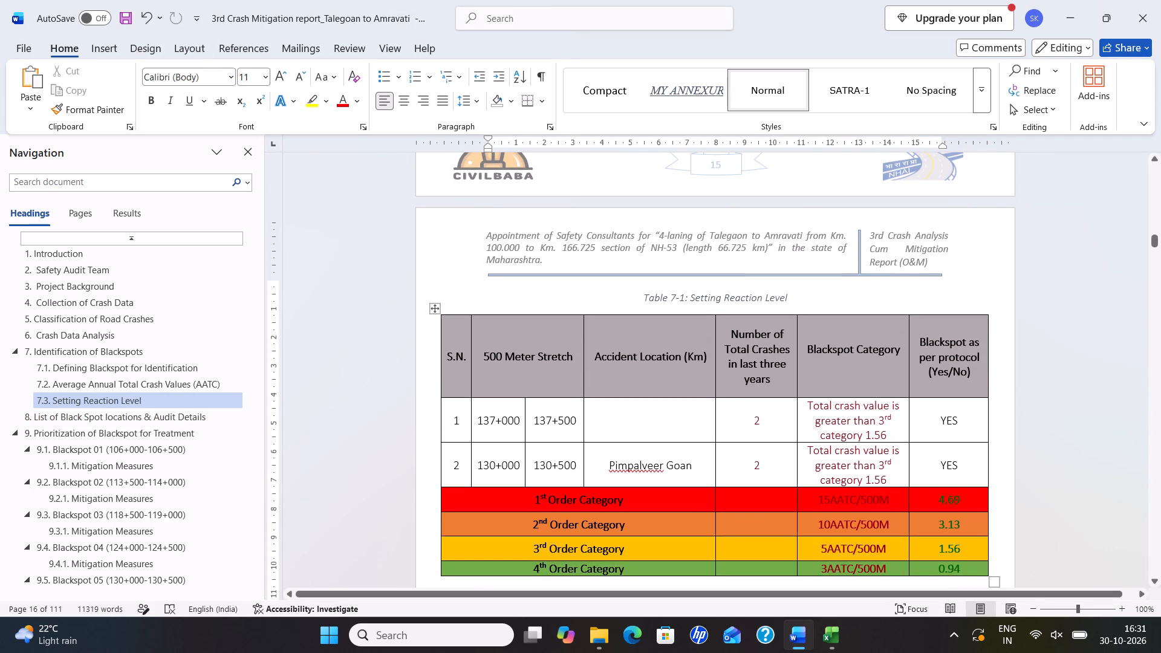
pyautogui.scroll(-7, 582, 442)
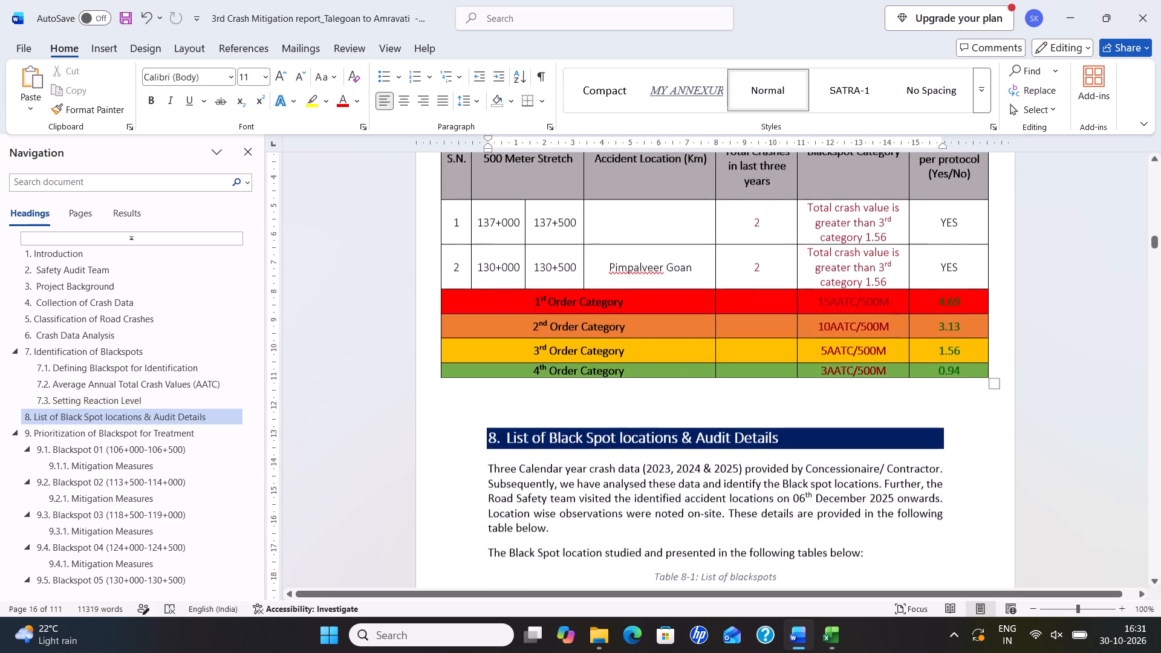
pyautogui.scroll(-2, 578, 440)
pyautogui.click(615, 509)
pyautogui.write('137+000')
pyautogui.click(718, 515)
pyautogui.write('137+')
pyautogui.write('500')
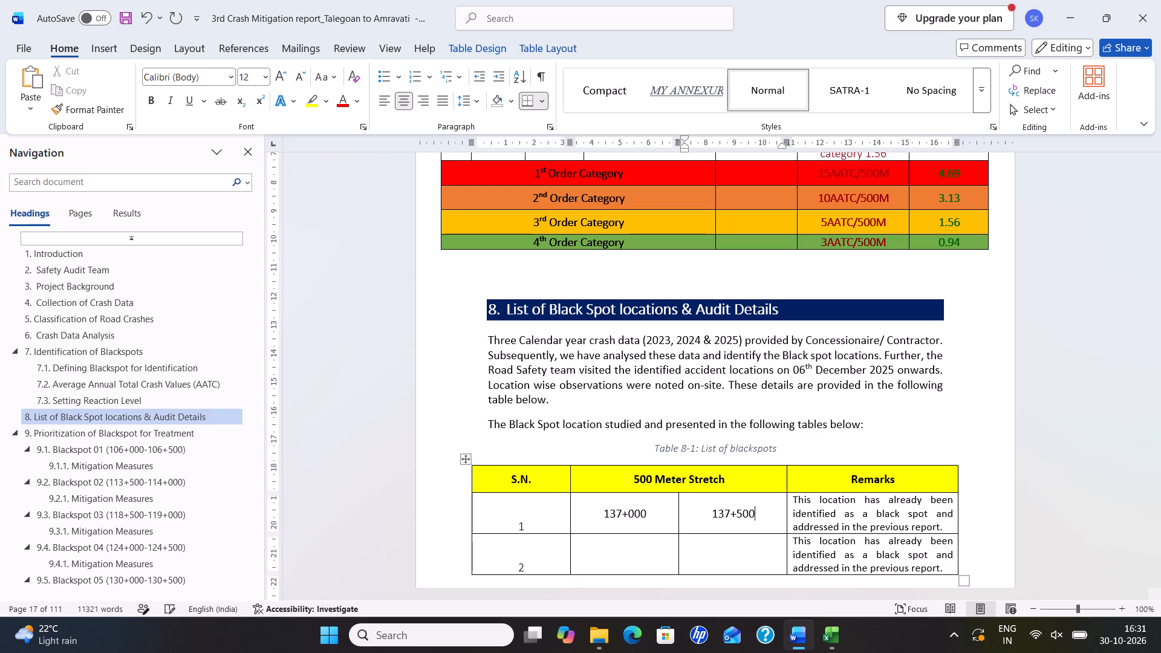
# Enter 130+000 and 130+500 as the 500 Meter Stretch in row 2 of Table 8-1.
pyautogui.scroll(8, 663, 361)
pyautogui.scroll(-5, 583, 406)
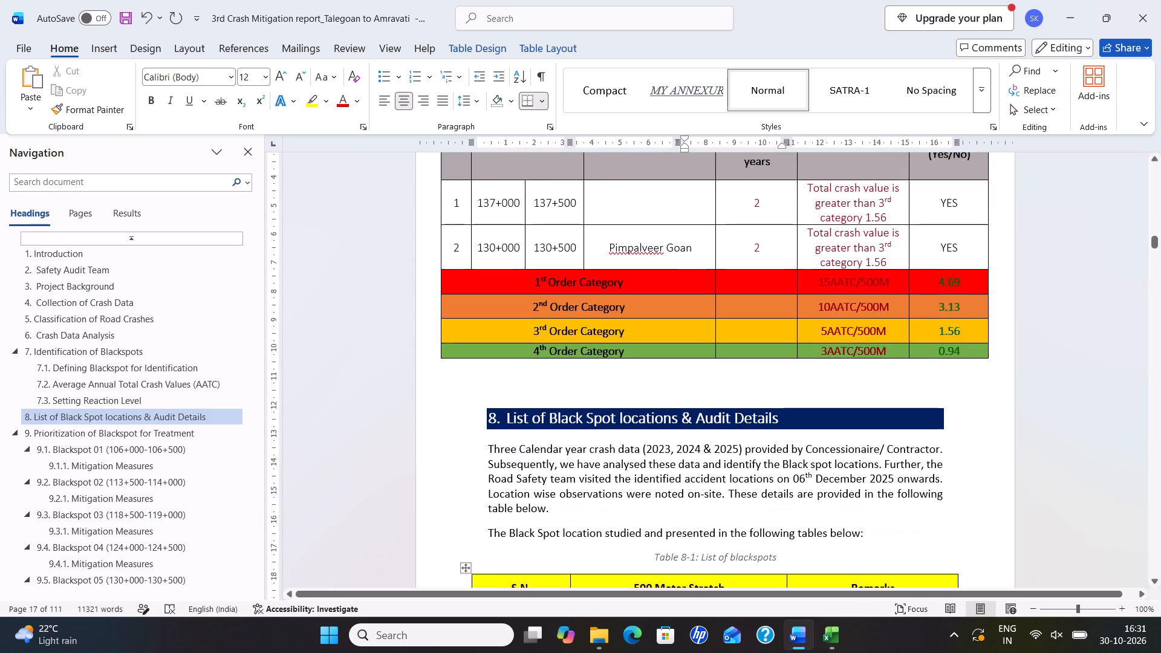
pyautogui.scroll(-3, 628, 467)
pyautogui.click(623, 541)
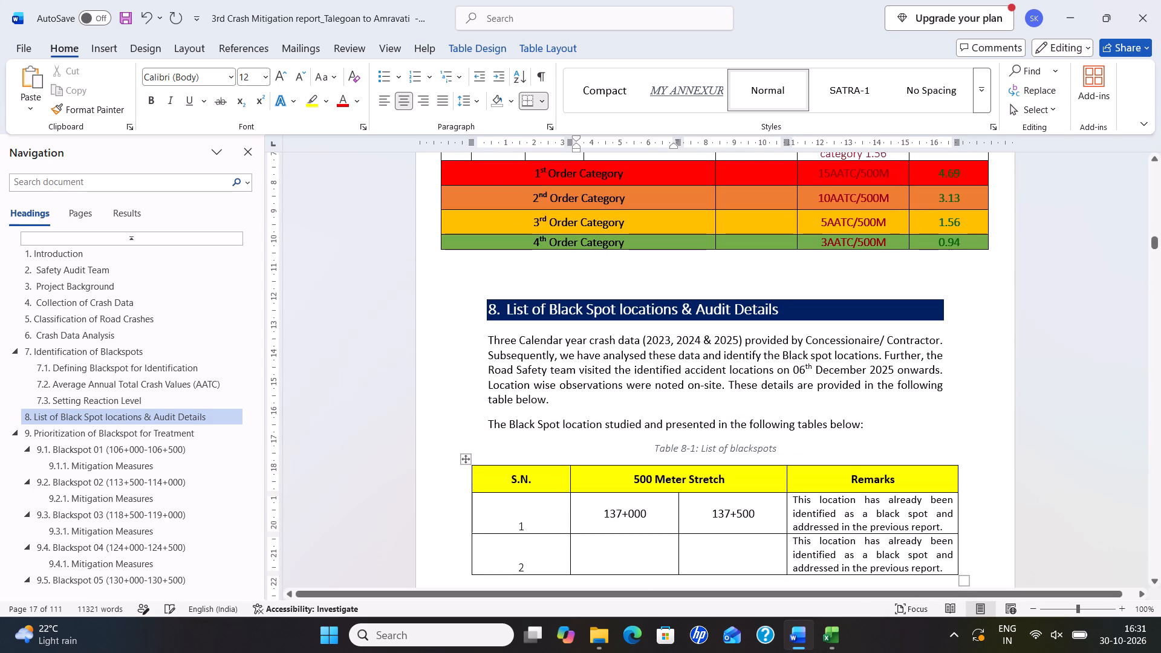
pyautogui.write('130+')
pyautogui.scroll(8, 560, 402)
pyautogui.scroll(-9, 560, 402)
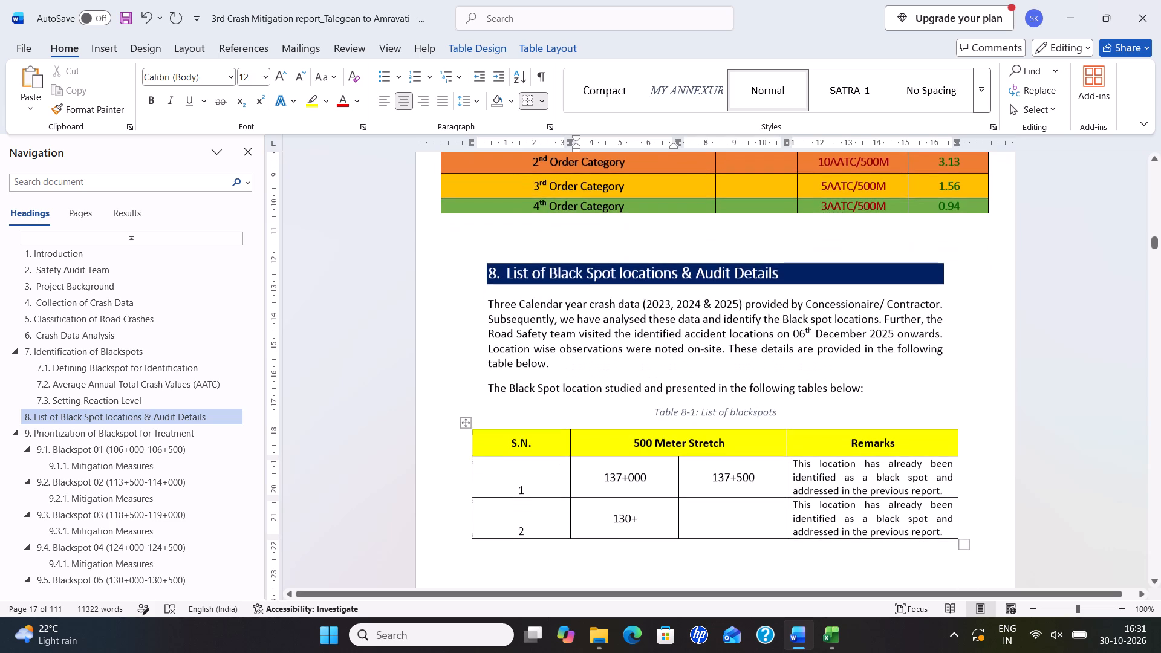
pyautogui.write('00')
pyautogui.press('0')
pyautogui.click(745, 512)
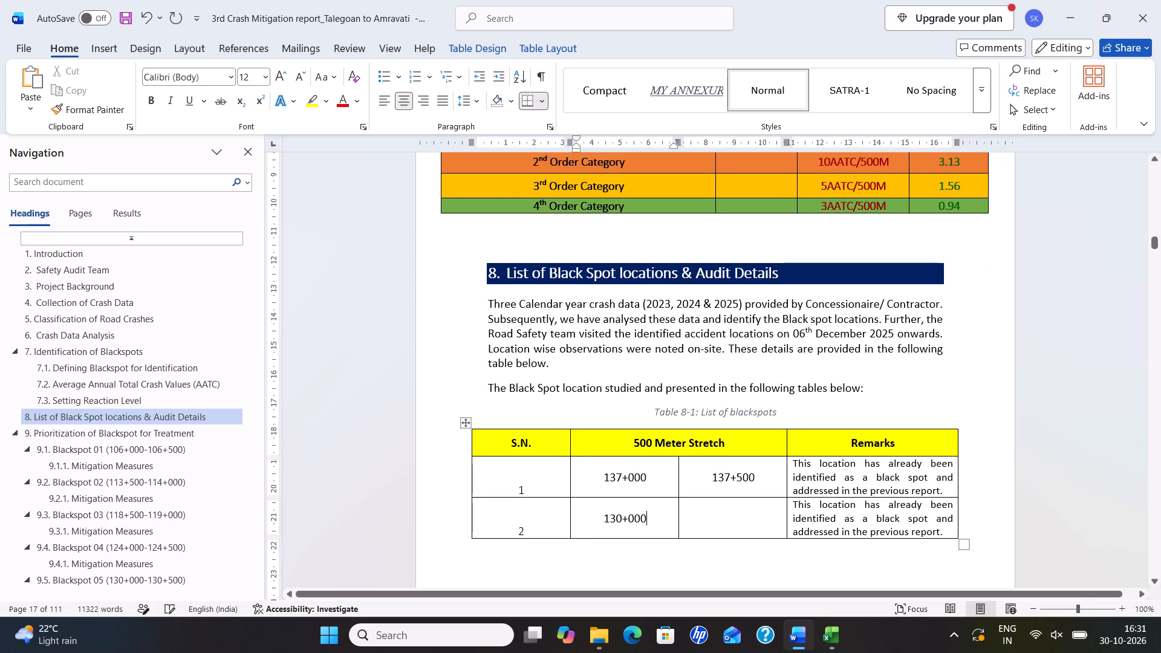
pyautogui.write('130+500')
# Replace the remark for the 137+000 row of Table 8-1 with a centred hyphen.
pyautogui.moveTo(800, 462); pyautogui.dragTo(949, 489)
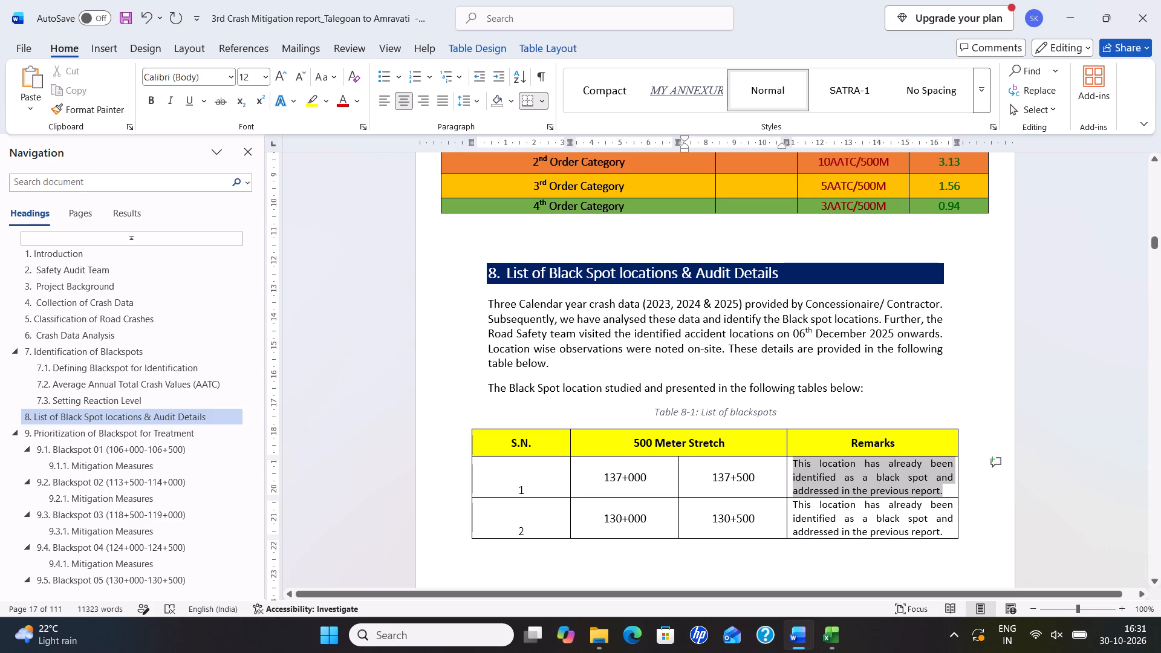
pyautogui.moveTo(949, 489); pyautogui.dragTo(948, 487)
pyautogui.press('Delete')
pyautogui.press('-')
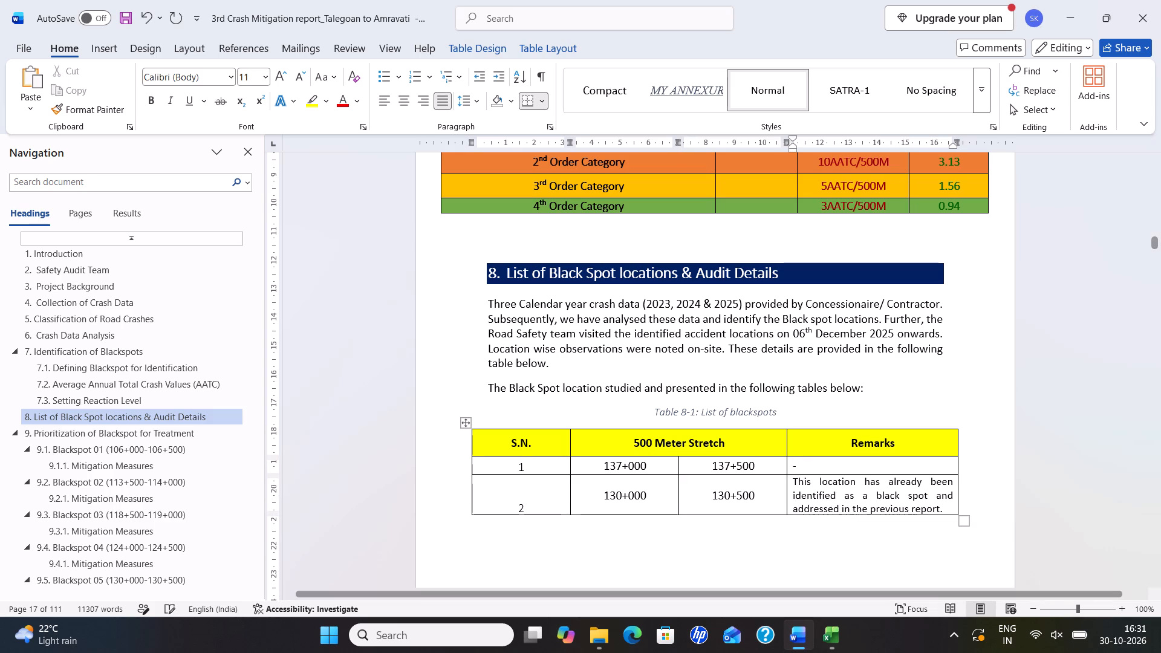
pyautogui.moveTo(818, 469); pyautogui.dragTo(789, 469)
pyautogui.click(402, 102)
pyautogui.scroll(-2, 776, 438)
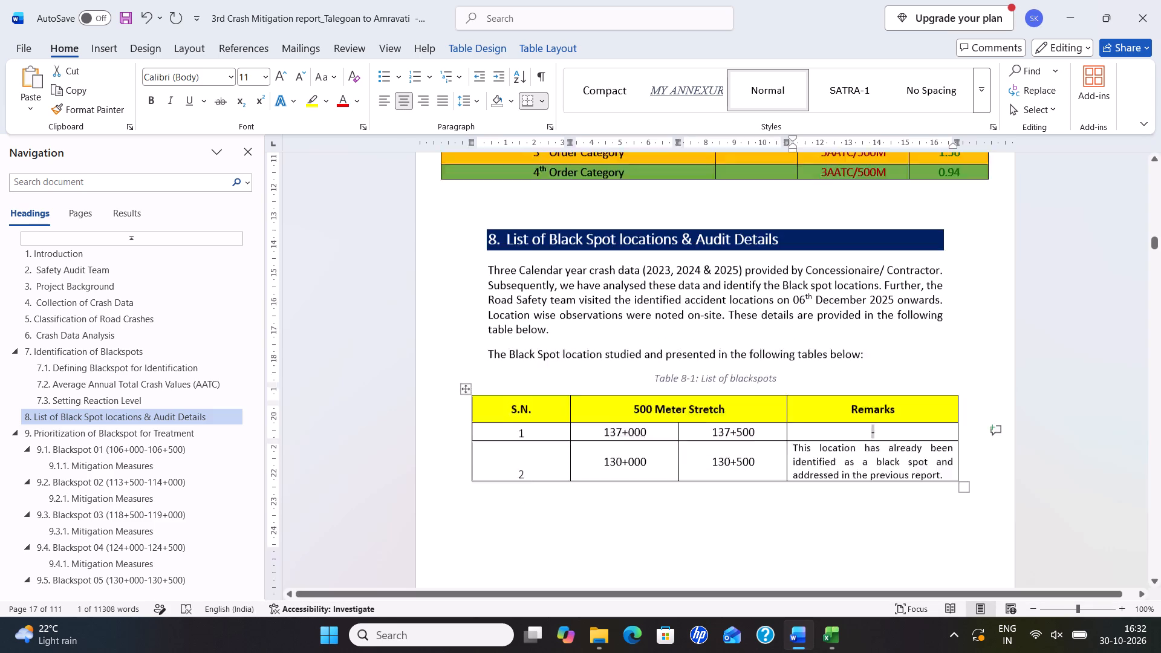
# Check the crash data period in section 6, and add July before 2023 in section 8's opening paragraph.
pyautogui.scroll(-1, 769, 437)
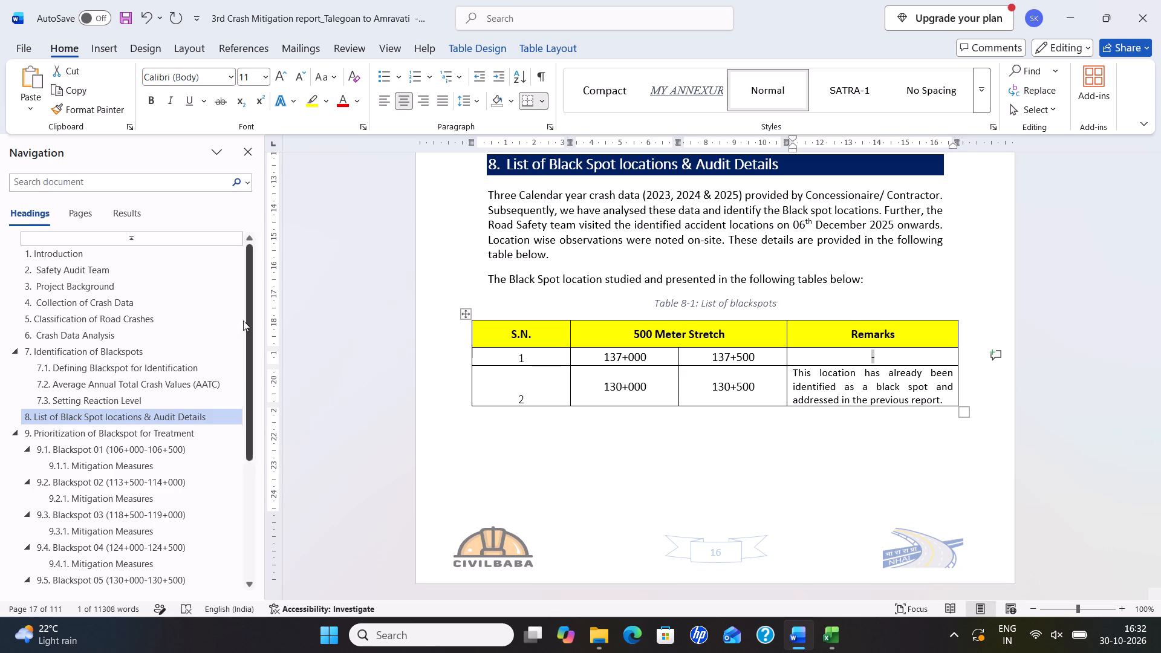
pyautogui.click(65, 343)
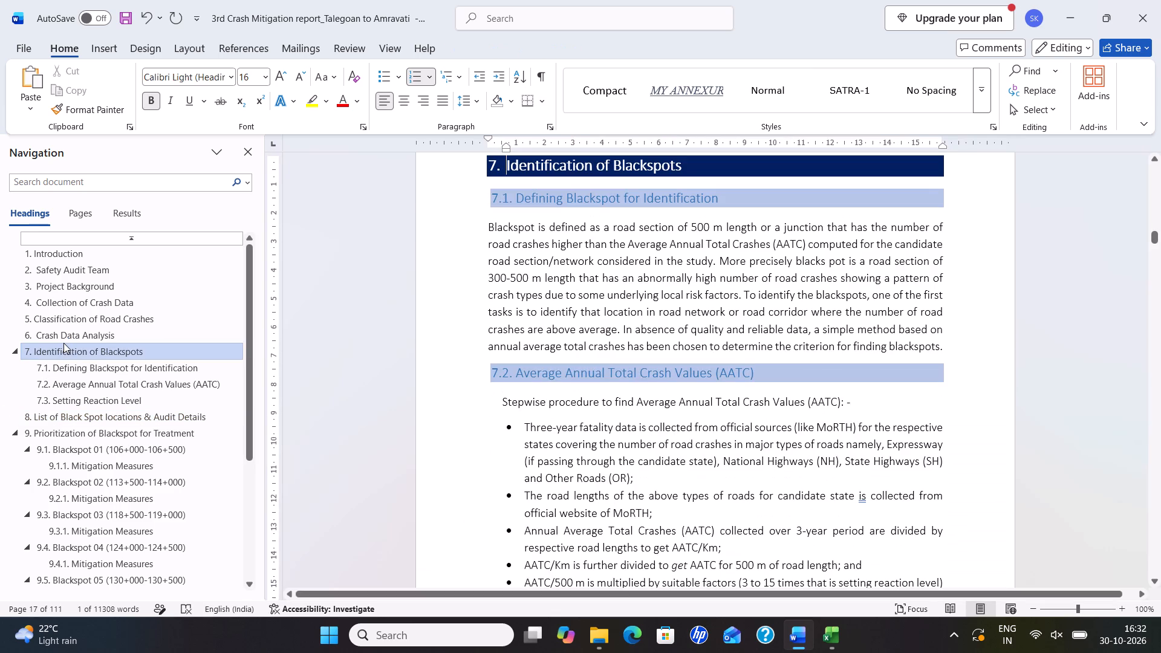
pyautogui.click(63, 343)
pyautogui.click(64, 333)
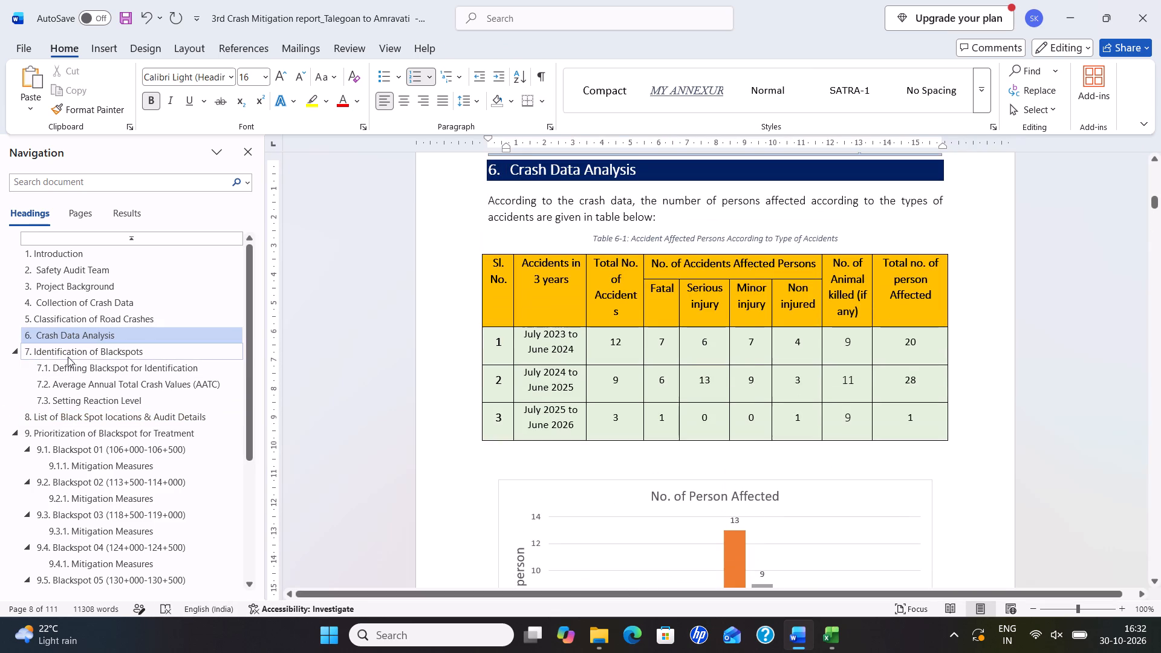
pyautogui.click(70, 418)
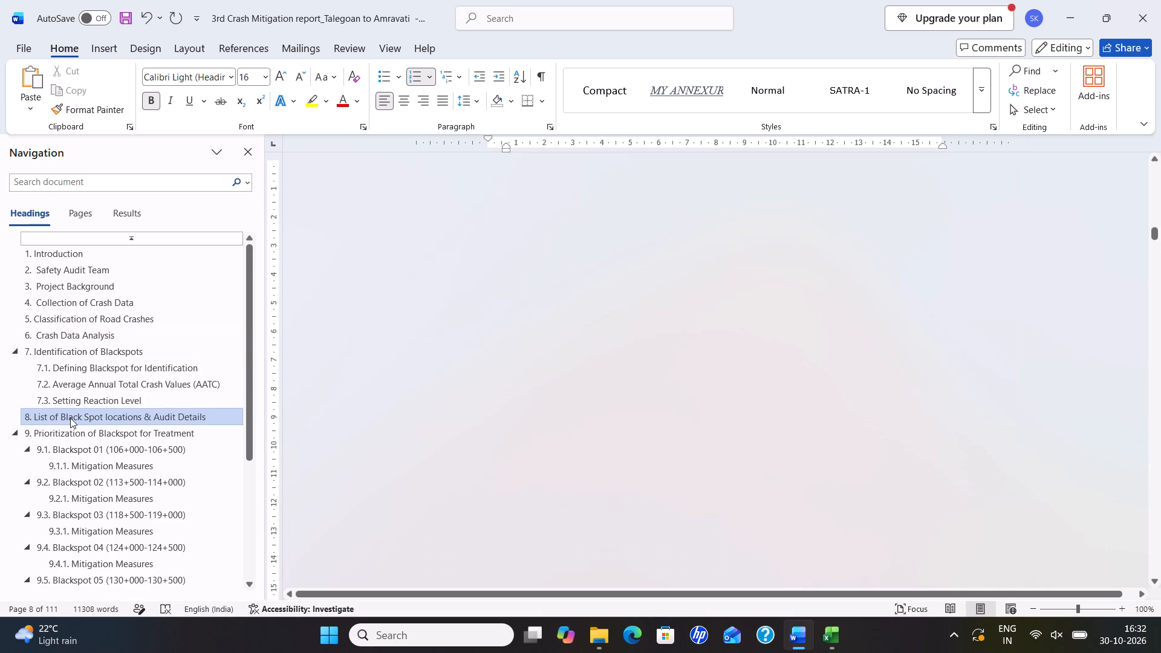
pyautogui.click(647, 198)
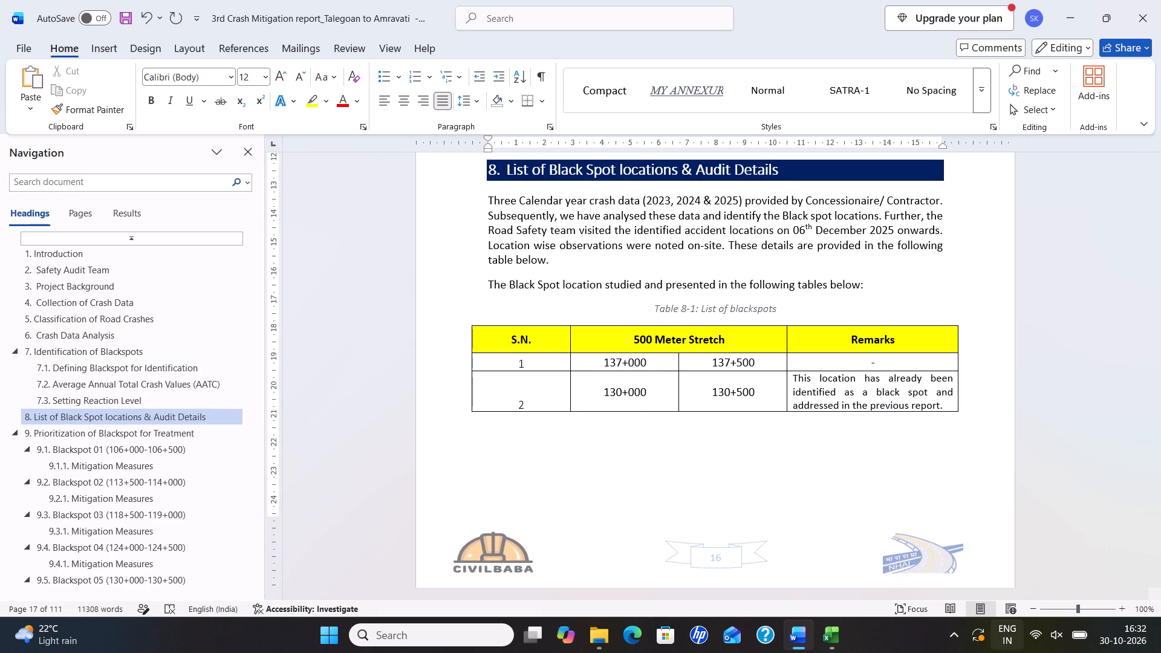
pyautogui.write('July')
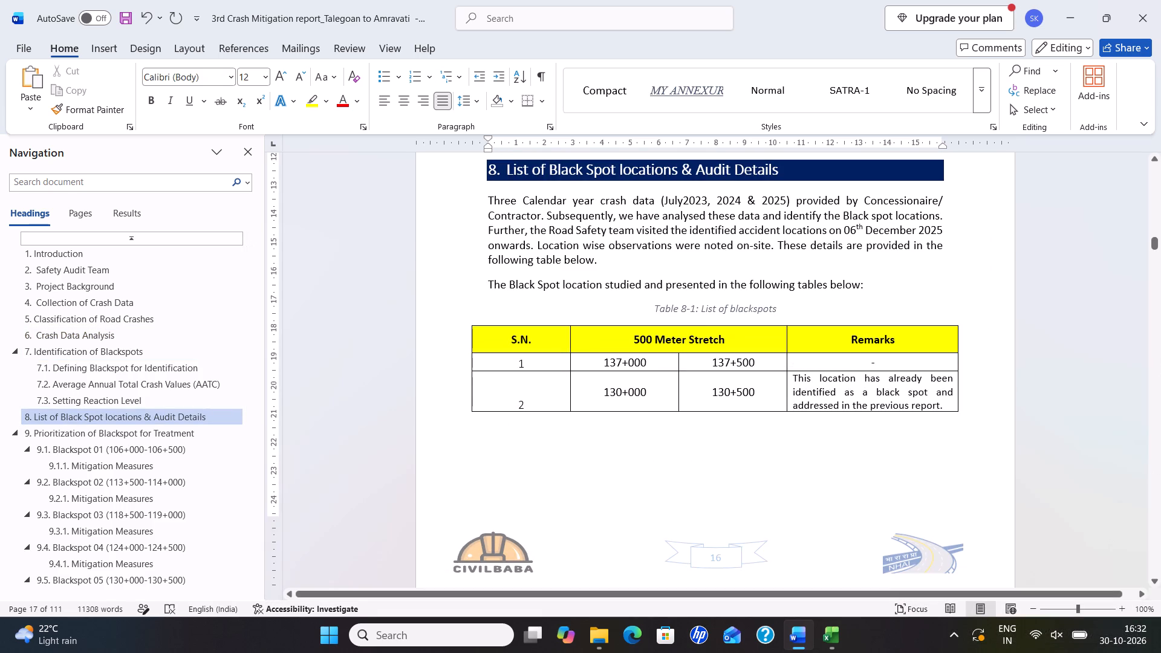
# Replace the ampersand between 2024 and 2025 with a comma in section 8's opening sentence.
pyautogui.click(758, 201)
pyautogui.press('BackSpace')
pyautogui.press('BackSpace')
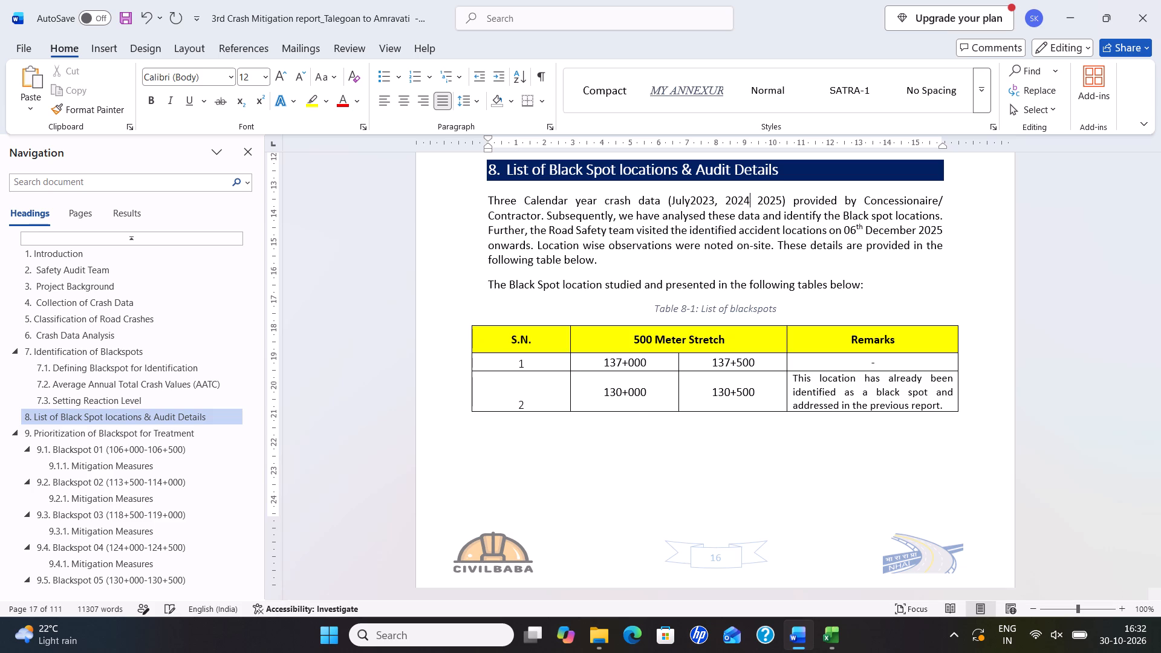
pyautogui.press(',')
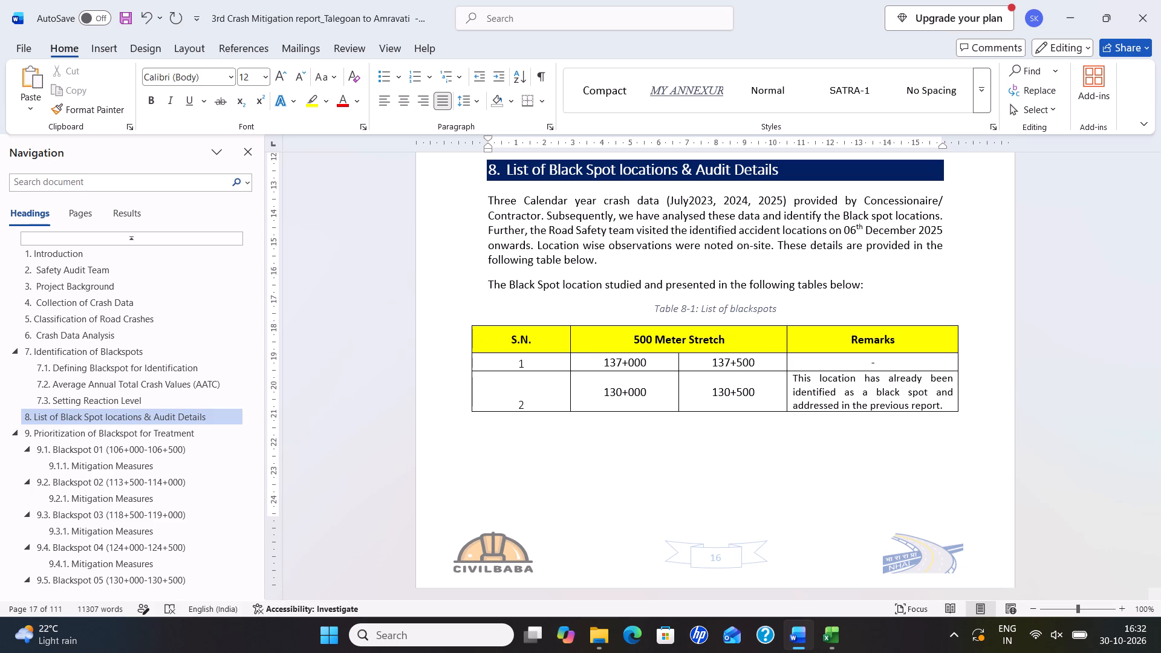
# Add "& June2026" after 2025 within the crash data year brackets in section 8's opening sentence.
pyautogui.press('Right')
pyautogui.press('Right')
pyautogui.press('Right')
pyautogui.press('Right')
pyautogui.press('Right')
pyautogui.press('Right')
pyautogui.press('Left')
pyautogui.press(',')
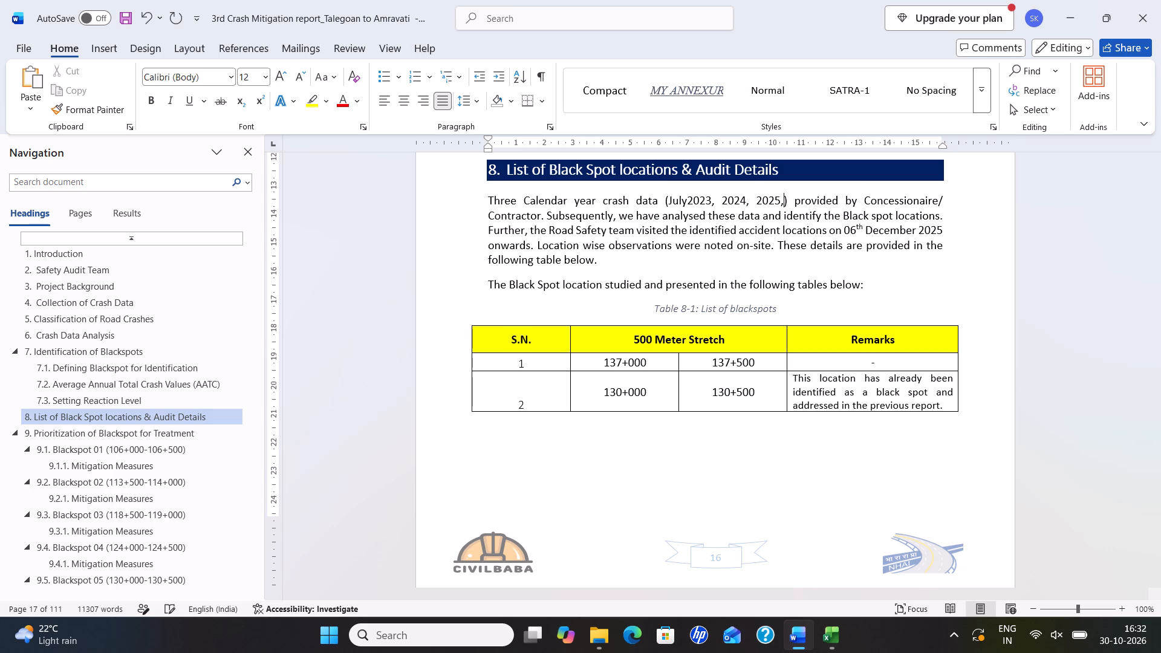
pyautogui.press('BackSpace')
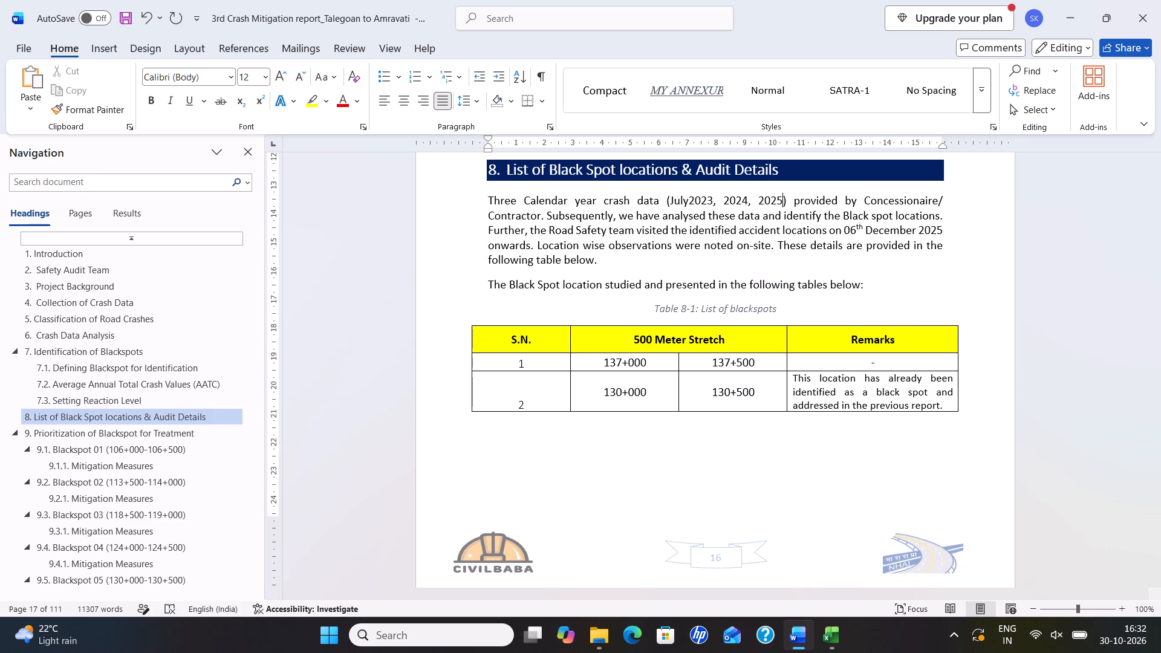
pyautogui.write('&')
pyautogui.press('space')
pyautogui.write('June')
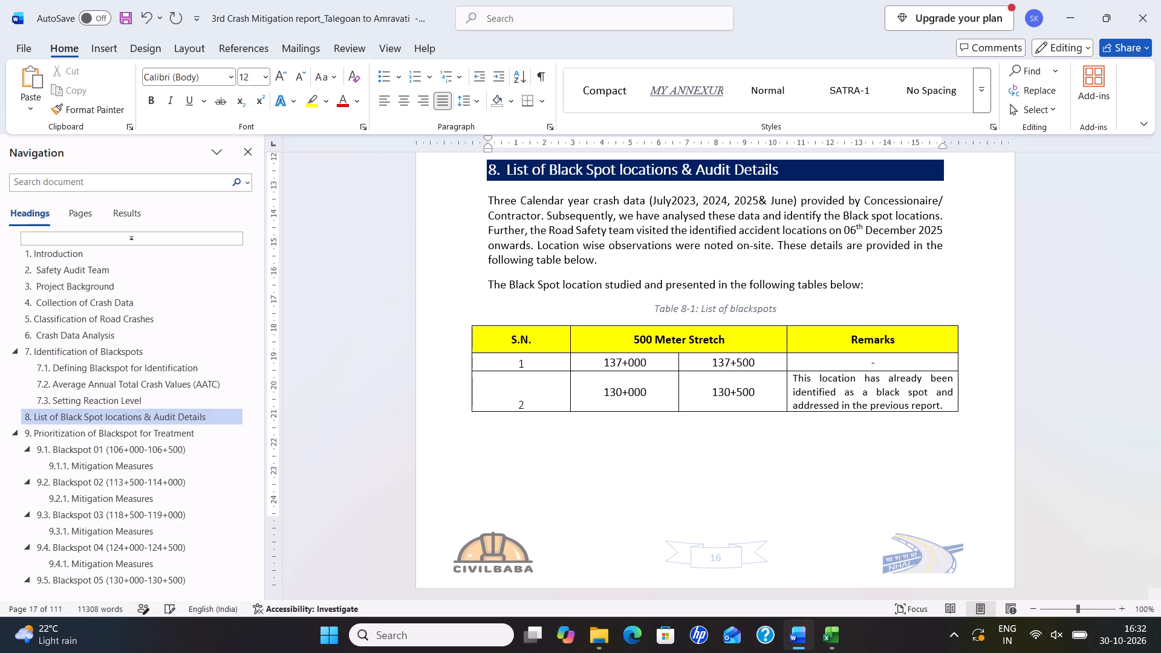
pyautogui.write('202')
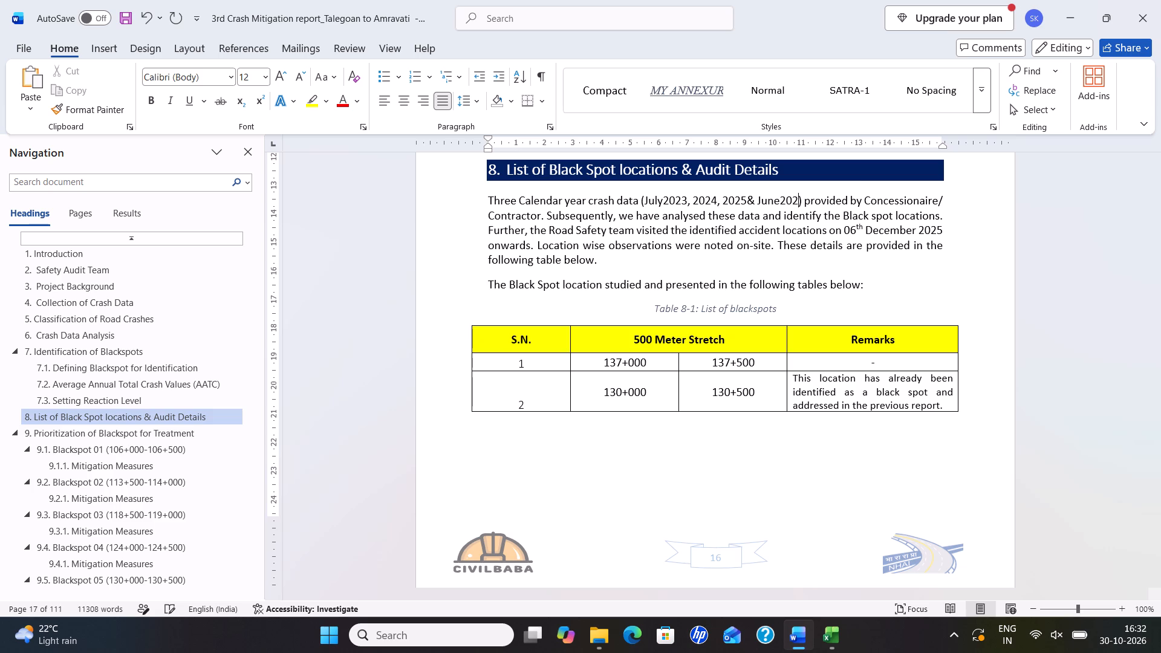
pyautogui.press('6')
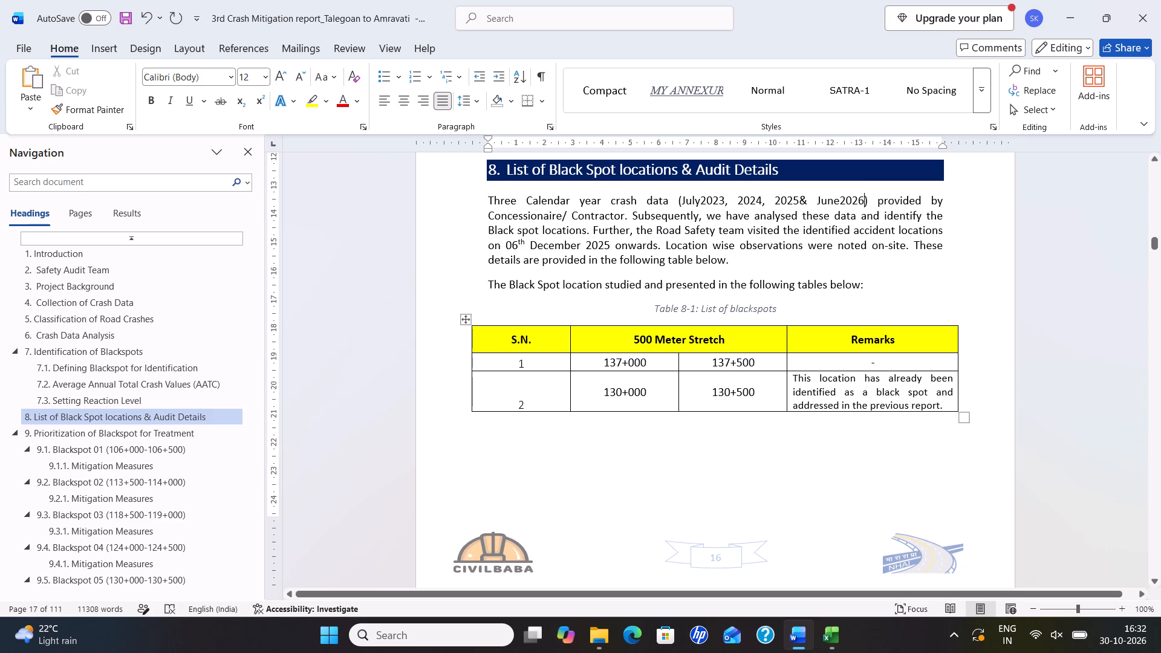
# Save the report.
pyautogui.hotkey('ctrl', 's')
pyautogui.hotkey('ctrl', 's')
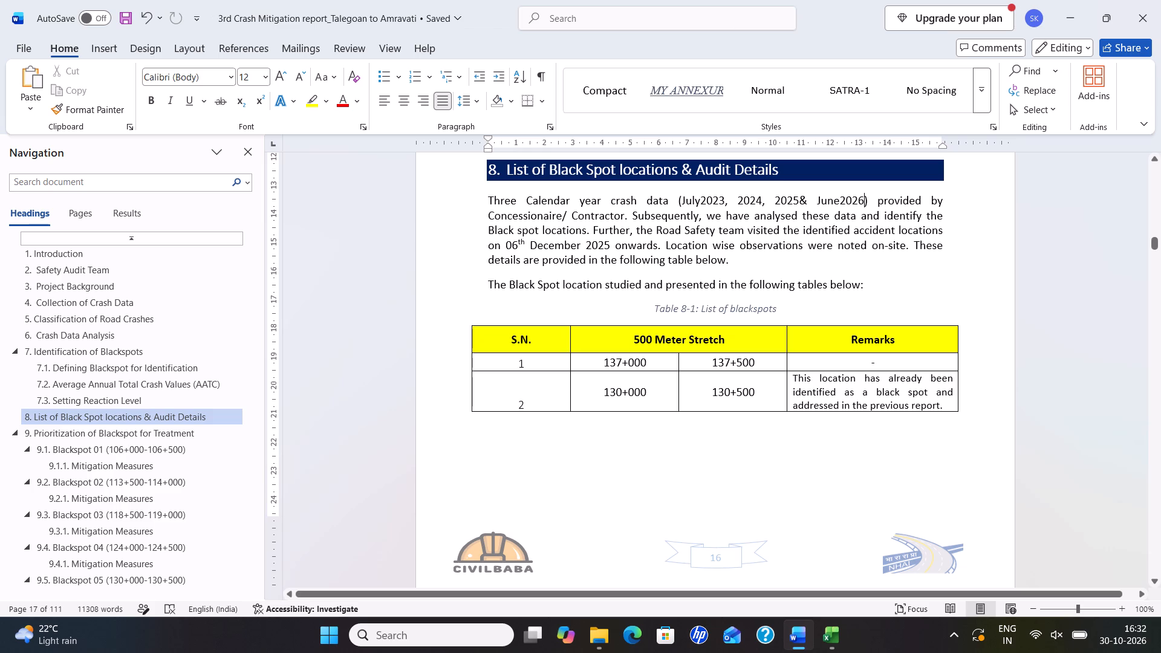
# Highlight in yellow the sentence in section 8 about the Road Safety team's 06th December 2025 visit.
pyautogui.moveTo(591, 235); pyautogui.dragTo(659, 244)
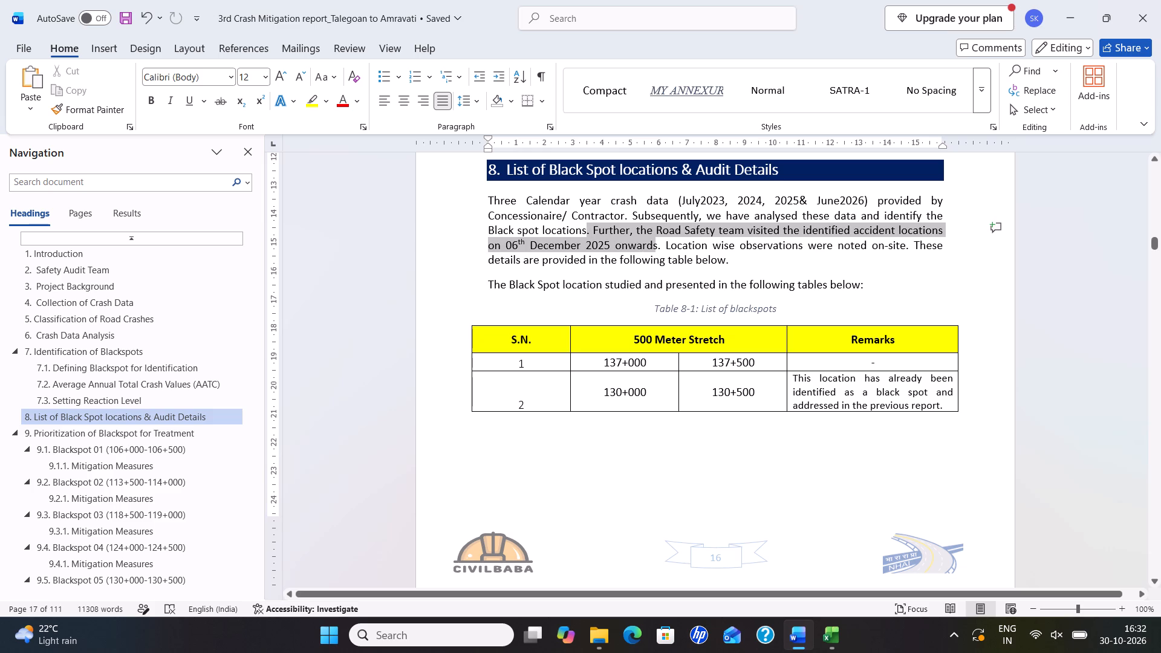
pyautogui.moveTo(659, 244); pyautogui.dragTo(663, 244)
pyautogui.click(724, 215)
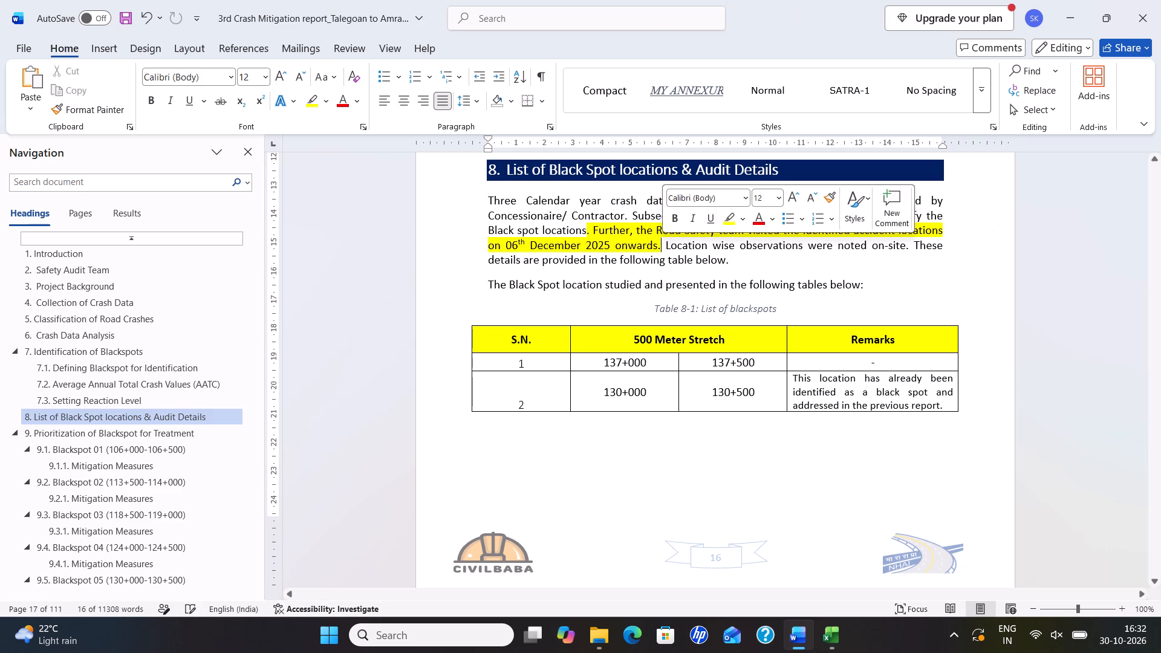
pyautogui.click(828, 293)
# Clear all chainages, accident numbers and severity scores from rows 1 to 10 of Table 9-1, keeping the serial numbers.
pyautogui.scroll(-10, 761, 344)
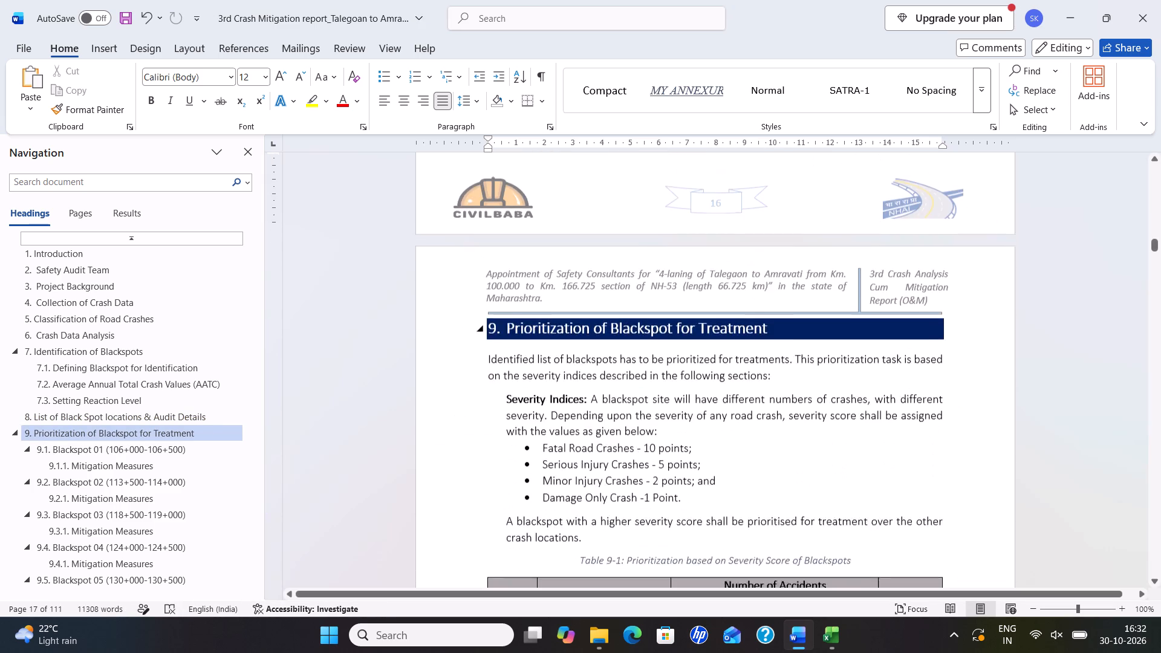
pyautogui.scroll(-11, 651, 337)
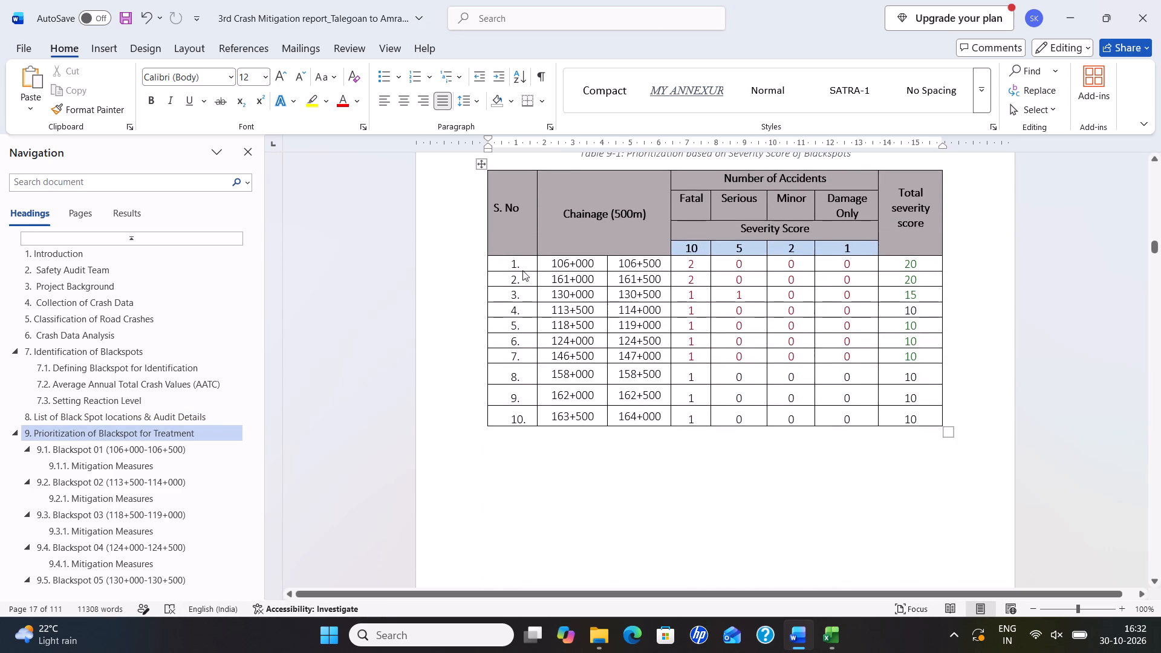
pyautogui.moveTo(548, 264); pyautogui.dragTo(900, 418)
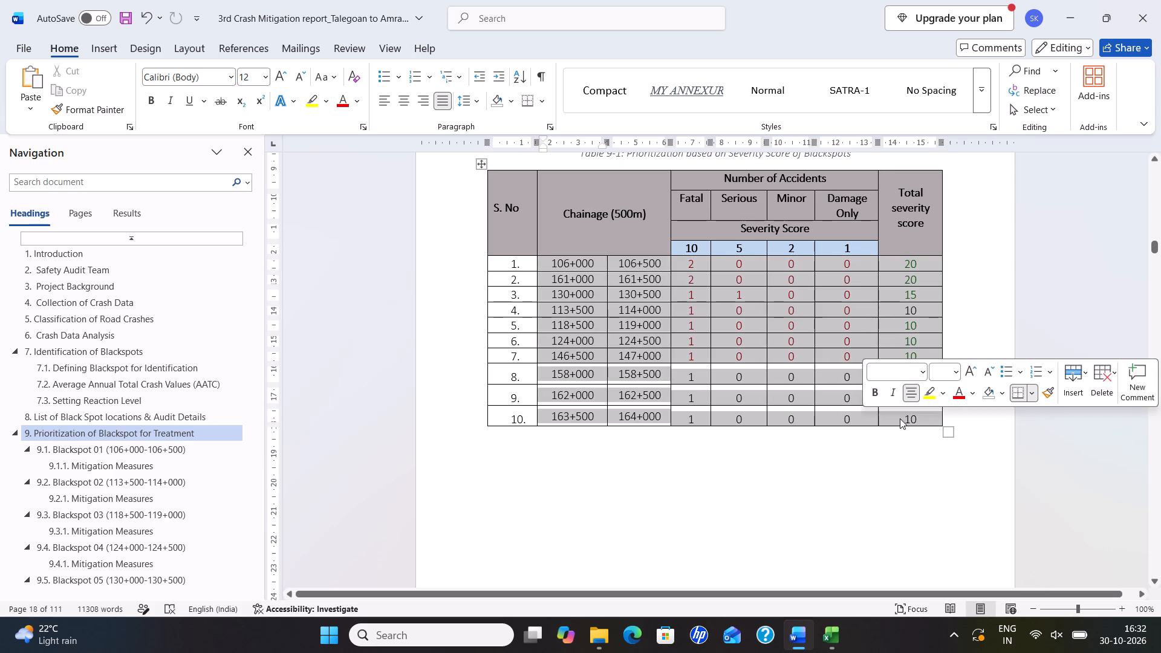
pyautogui.press('Delete')
# Using the PrioritisedBlackspot workbook's 130000 - 130500 figures, fill row 1 of Table 9-1: Fatal 1, Serious 10, Minor 0, Damage Only 0, total 60.
pyautogui.scroll(8, 610, 285)
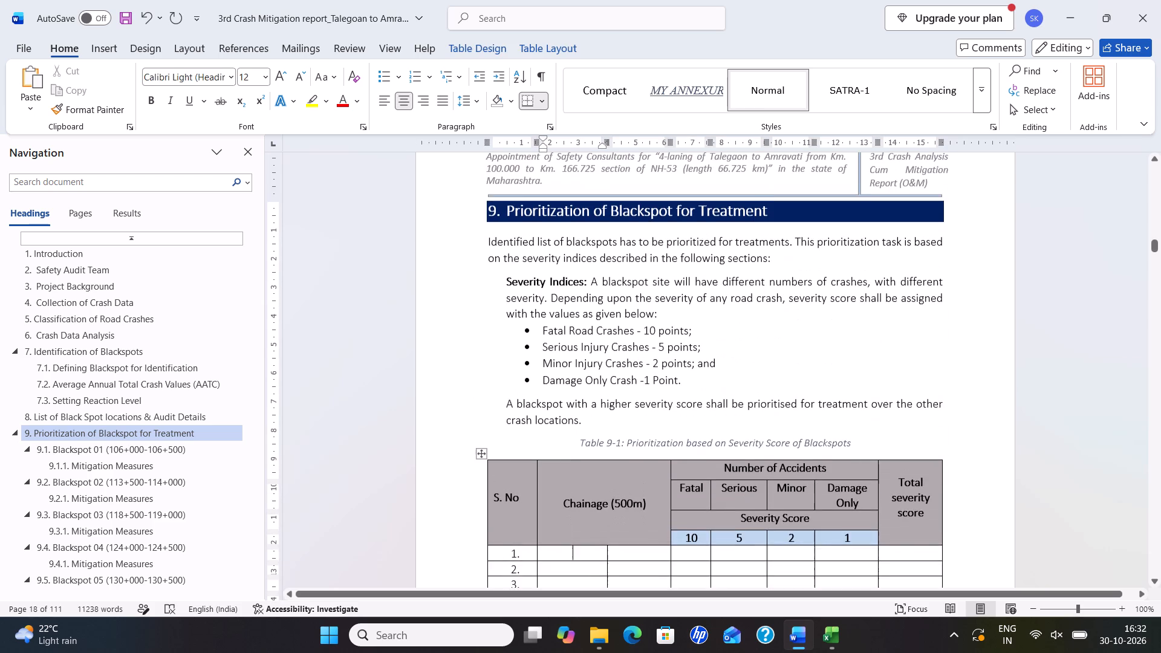
pyautogui.hotkey('alt', 'Tab')
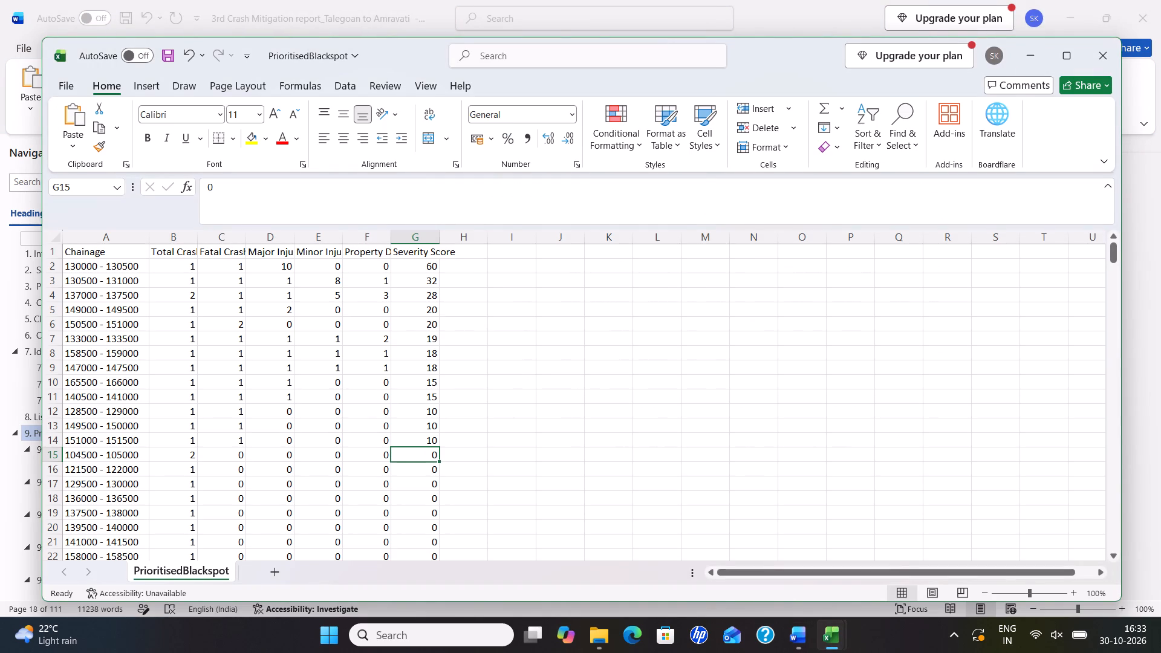
pyautogui.hotkey('alt', 'Tab')
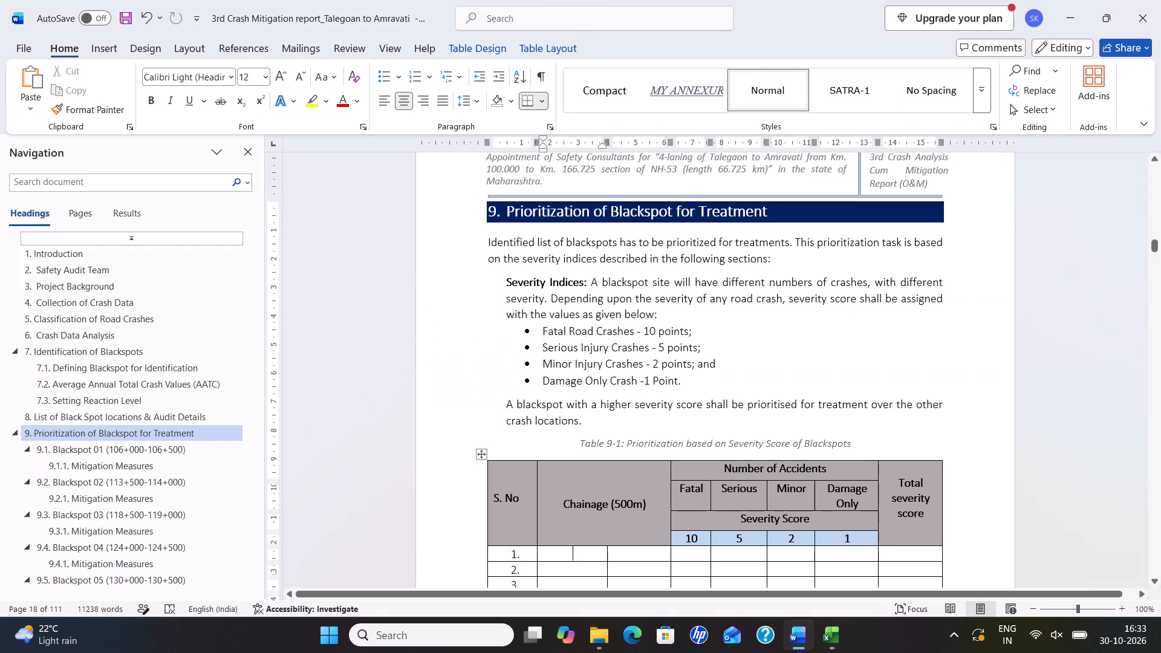
pyautogui.click(705, 558)
pyautogui.press('1')
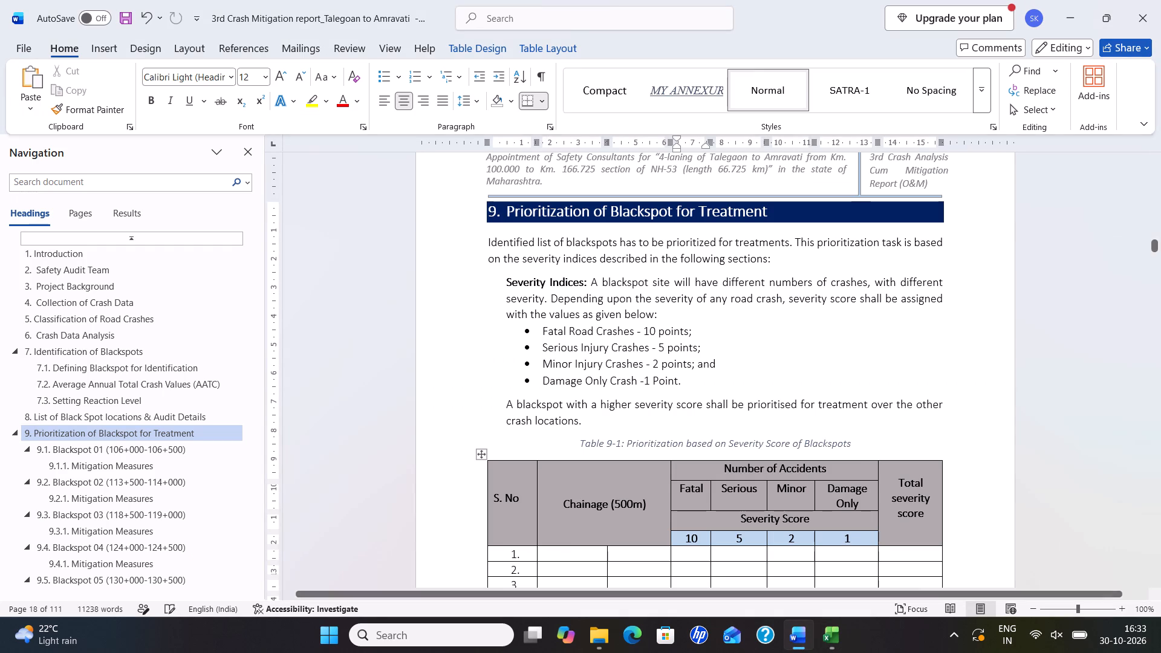
pyautogui.click(732, 554)
pyautogui.write('10')
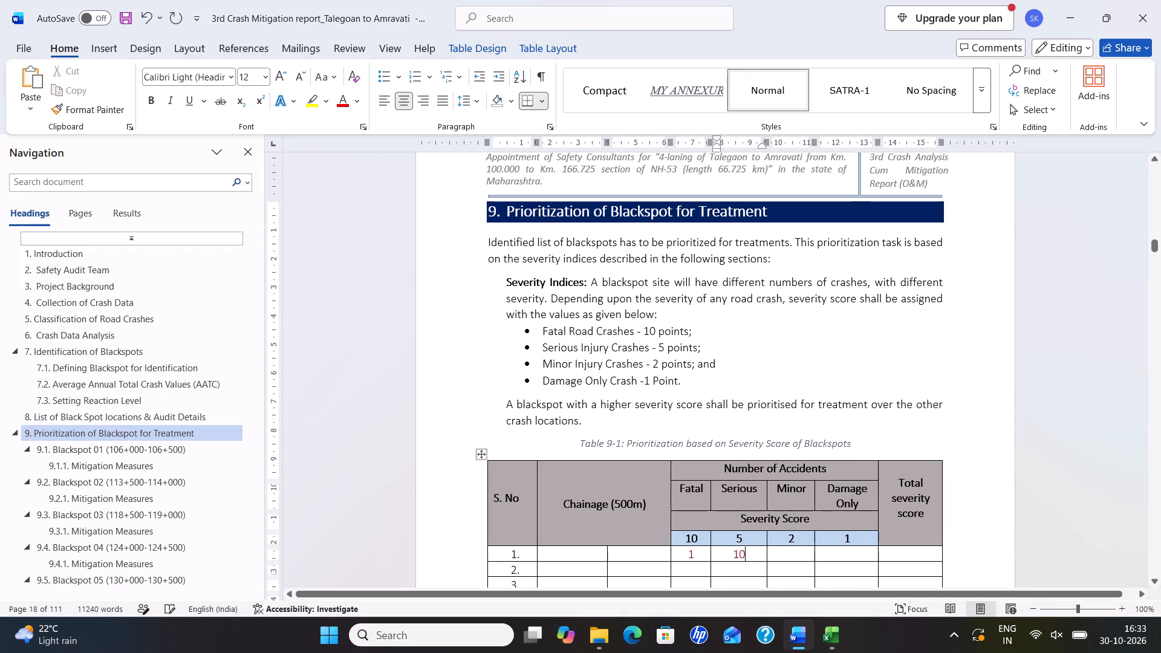
pyautogui.click(785, 554)
pyautogui.press('0')
pyautogui.click(829, 550)
pyautogui.press('0')
pyautogui.click(891, 550)
pyautogui.press('3')
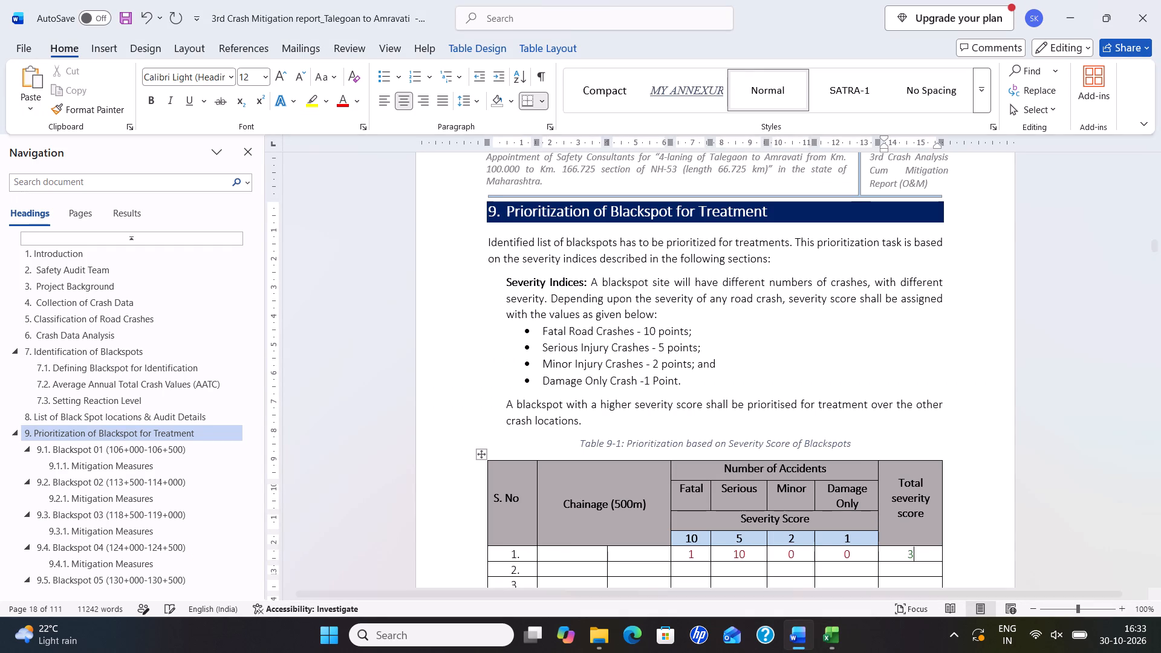
pyautogui.press('BackSpace')
pyautogui.press('6')
pyautogui.press('0')
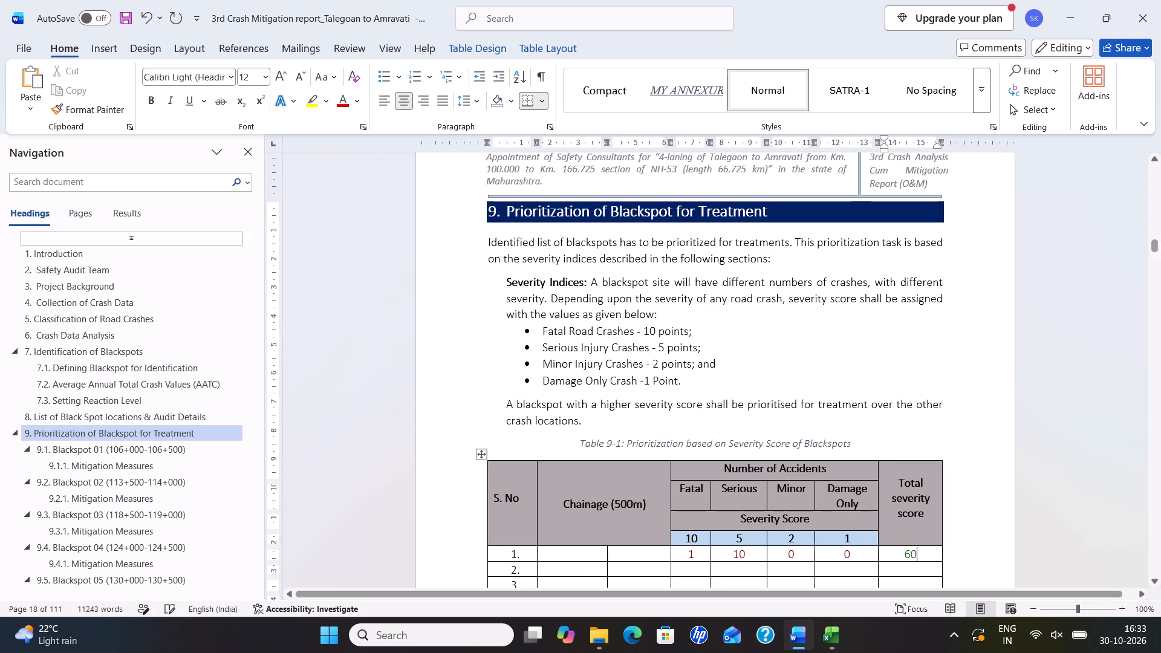
# Enter 130+000 and 130+500 as the chainage in row 1 of Table 9-1.
pyautogui.click(570, 555)
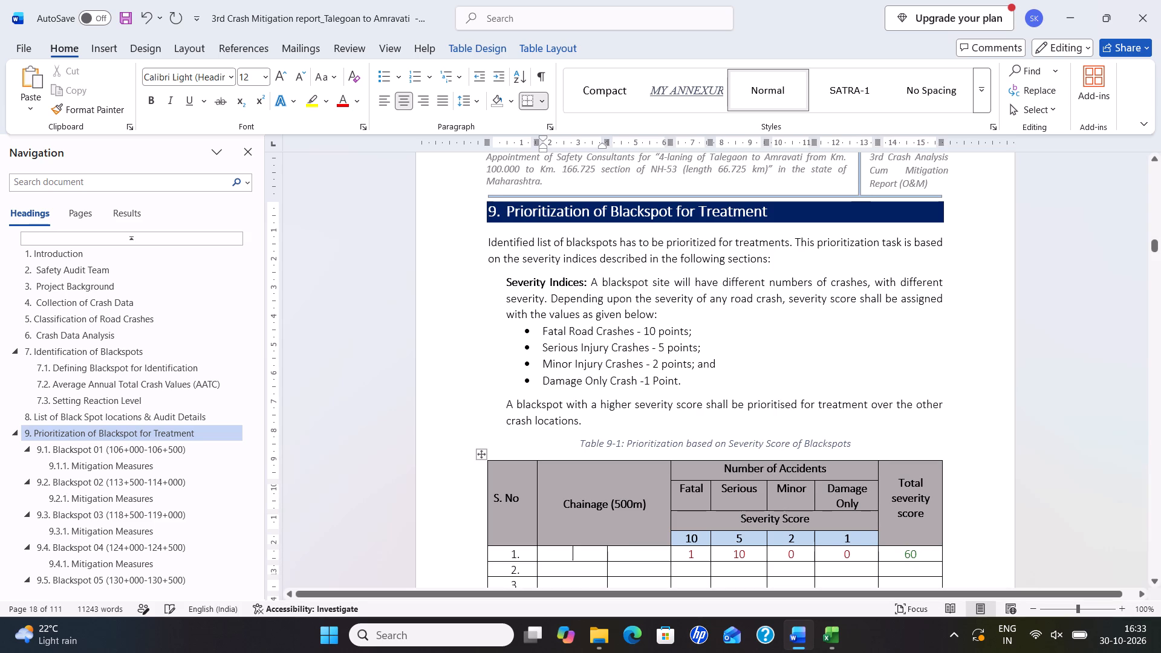
pyautogui.write('13')
pyautogui.write('0+000')
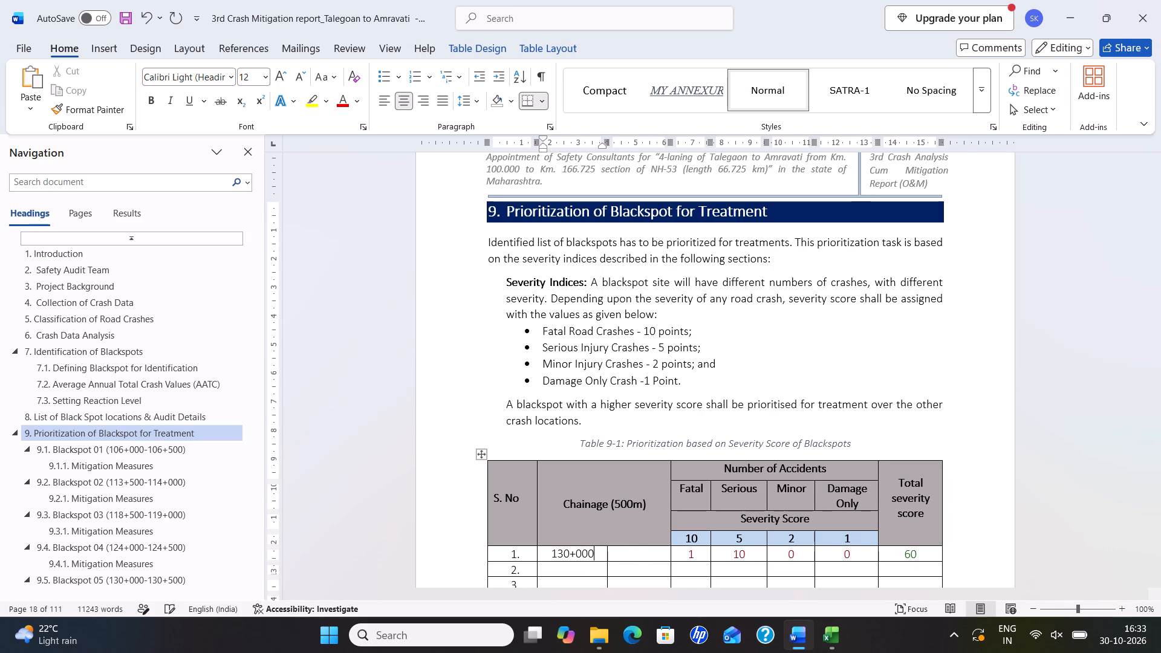
pyautogui.press('Right')
pyautogui.write('130+500')
# Consult the PrioritisedBlackspot workbook and enter 137+000 and 137+500 as the chainage in row 2 of Table 9-1.
pyautogui.hotkey('alt', 'Tab')
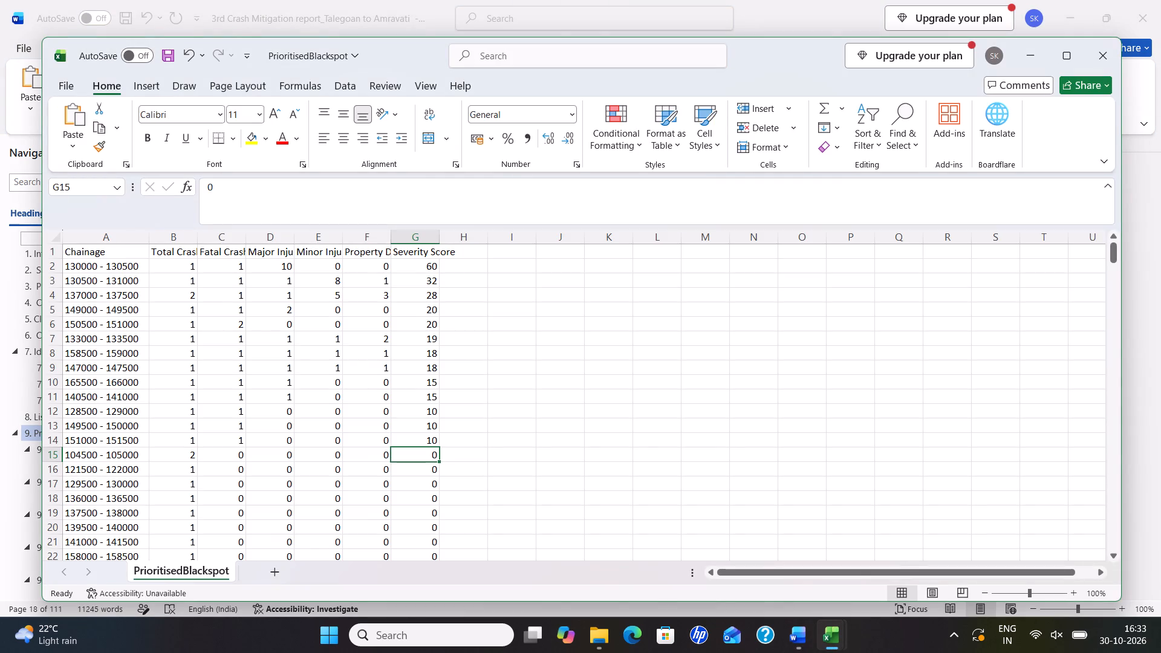
pyautogui.hotkey('alt', 'Tab')
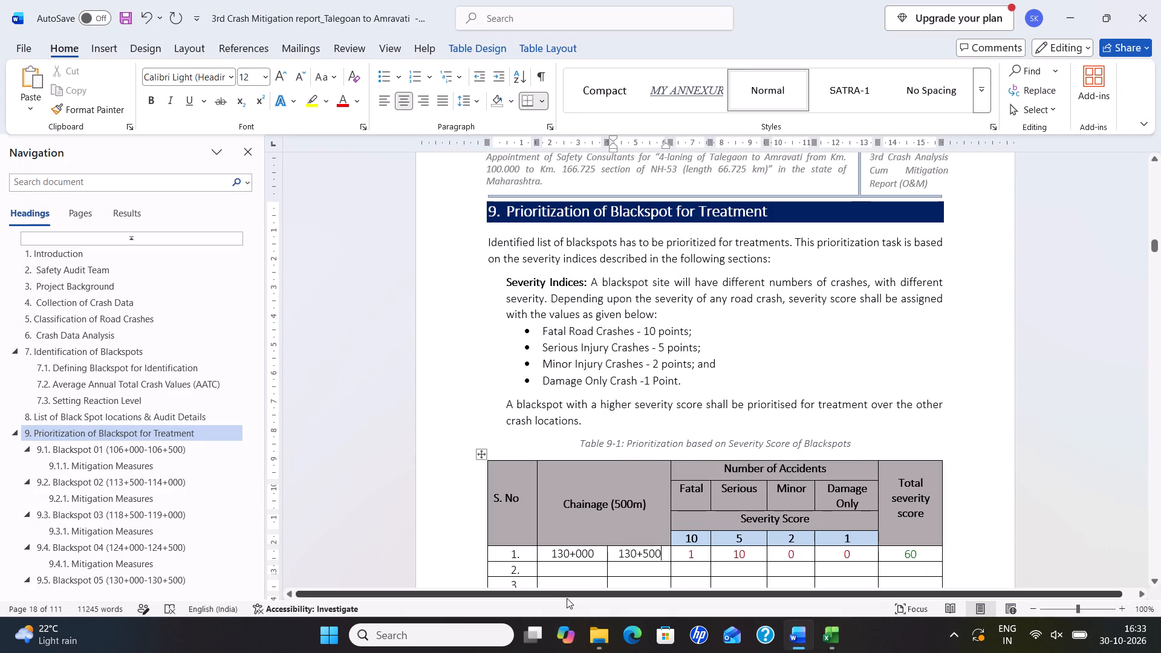
pyautogui.click(571, 570)
pyautogui.write('137')
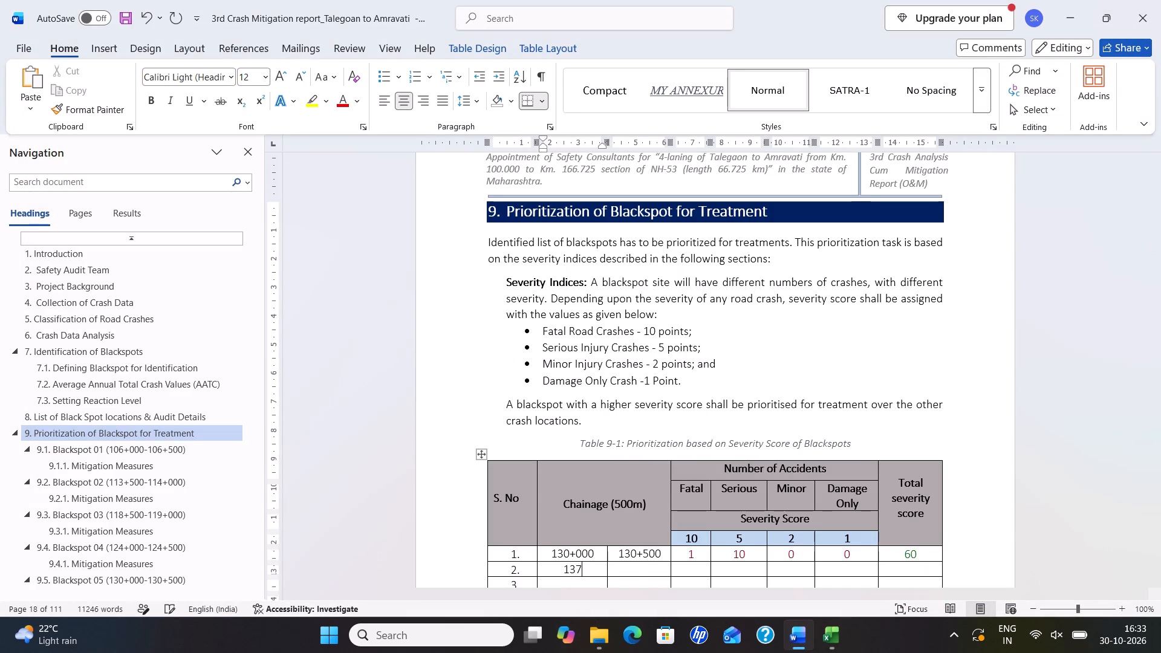
pyautogui.write('+000')
pyautogui.press('Right')
pyautogui.write('137+5000')
pyautogui.press('BackSpace')
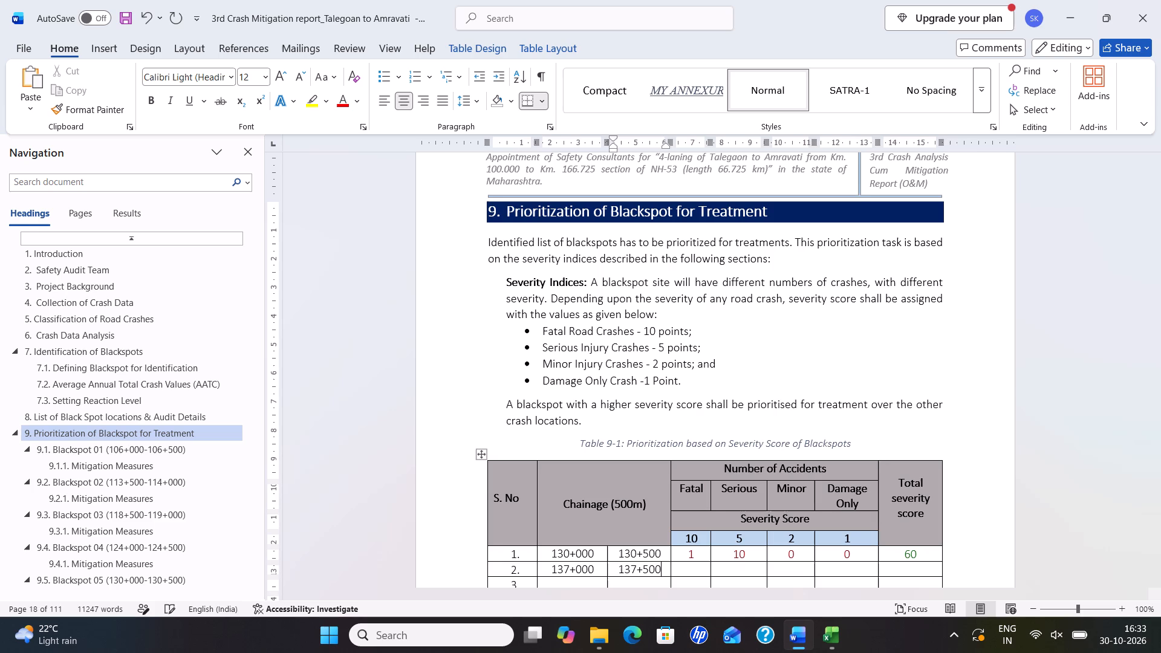
# Using the PrioritisedBlackspot workbook's 137000 - 137500 figures, fill row 2 of Table 9-1: Fatal 1, Serious 1, Minor 5, Damage Only 3, total 28.
pyautogui.hotkey('alt', 'Tab')
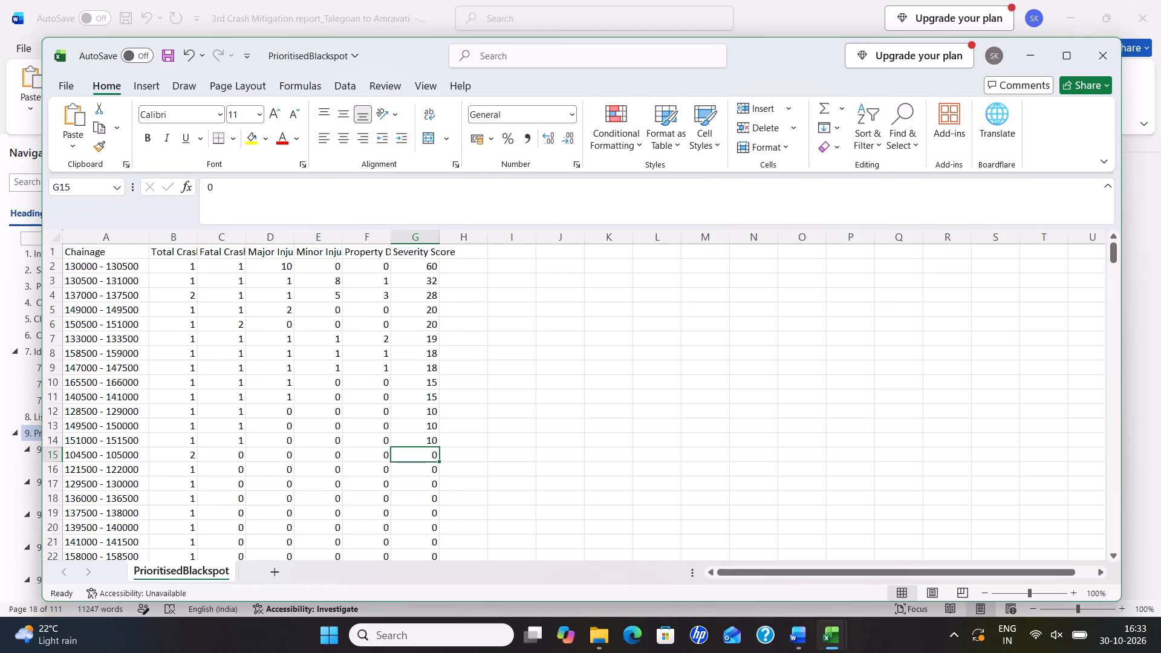
pyautogui.hotkey('alt', 'Tab')
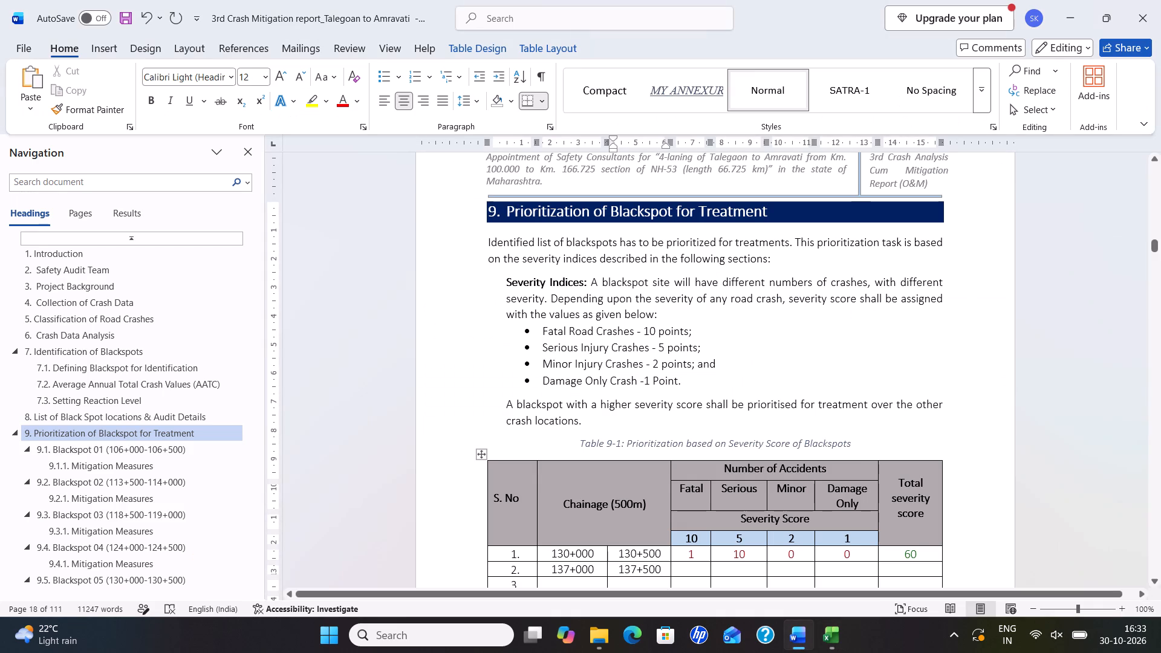
pyautogui.click(700, 570)
pyautogui.press('1')
pyautogui.click(738, 570)
pyautogui.press('1')
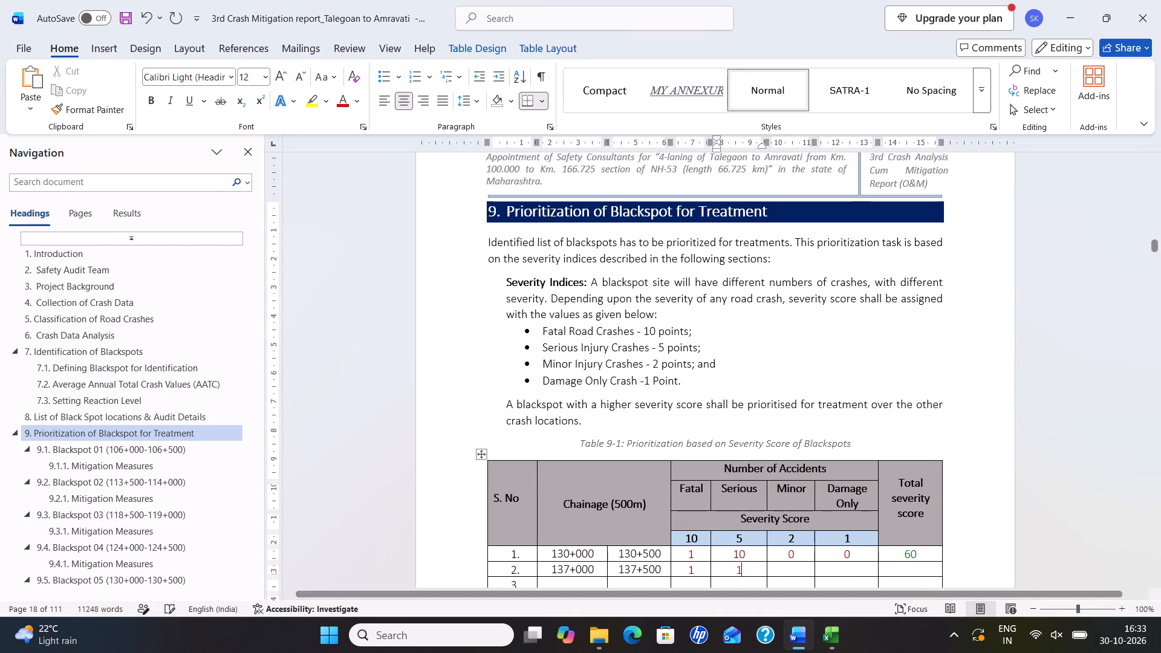
pyautogui.click(779, 571)
pyautogui.press('5')
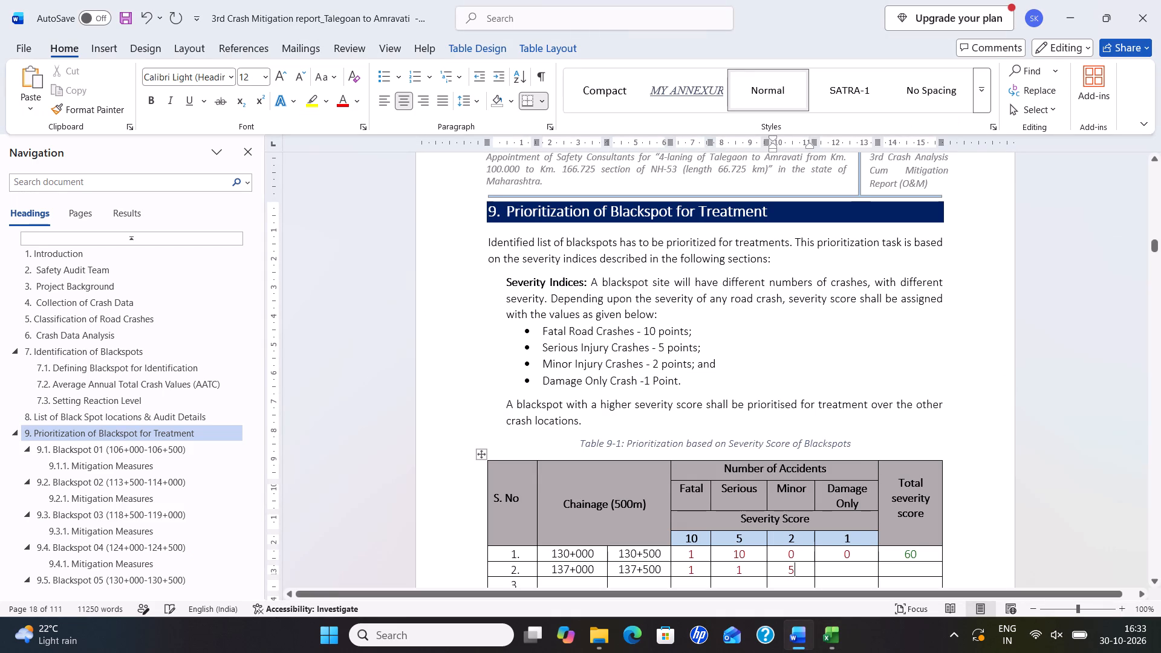
pyautogui.click(833, 571)
pyautogui.press('3')
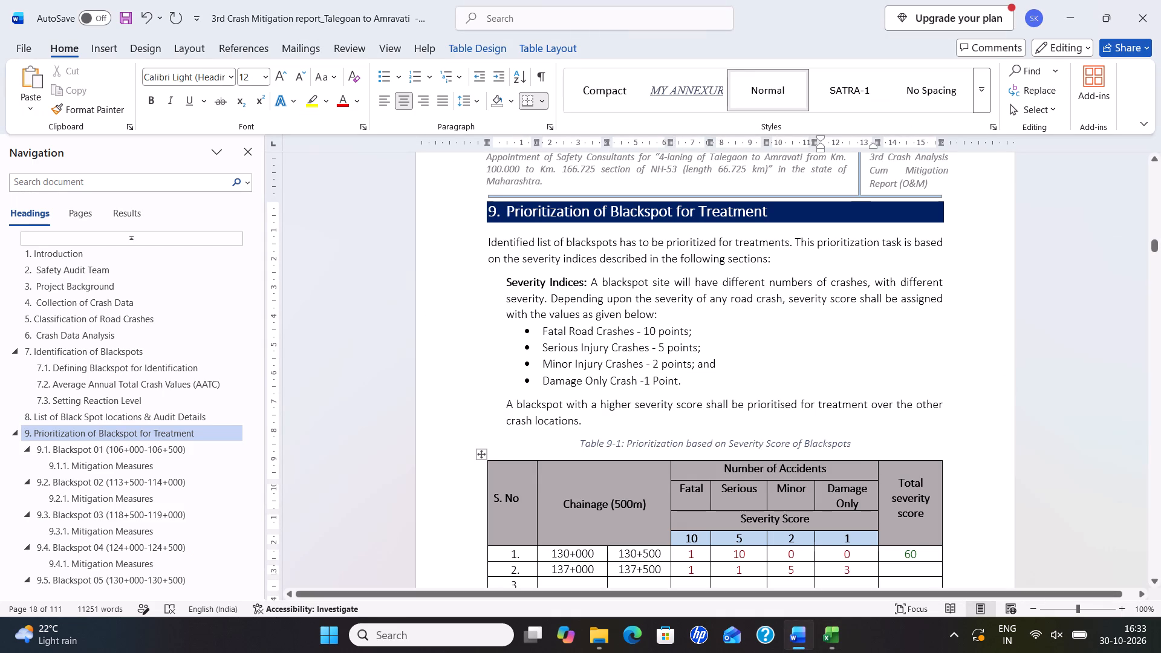
pyautogui.click(893, 566)
pyautogui.press('2')
pyautogui.press('8')
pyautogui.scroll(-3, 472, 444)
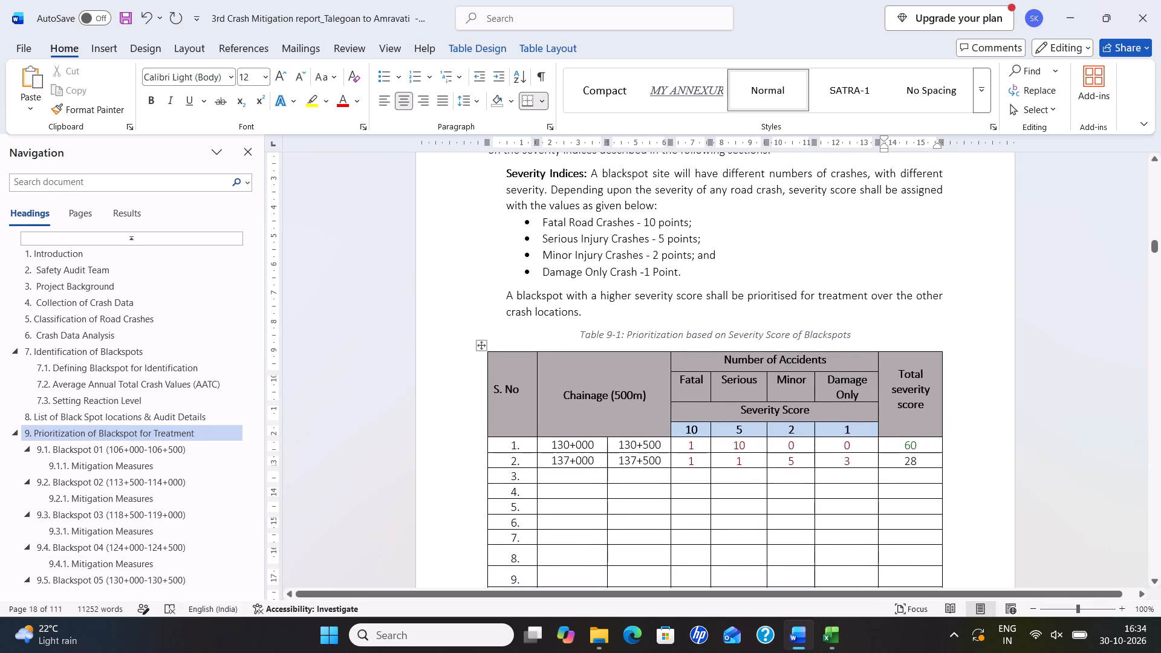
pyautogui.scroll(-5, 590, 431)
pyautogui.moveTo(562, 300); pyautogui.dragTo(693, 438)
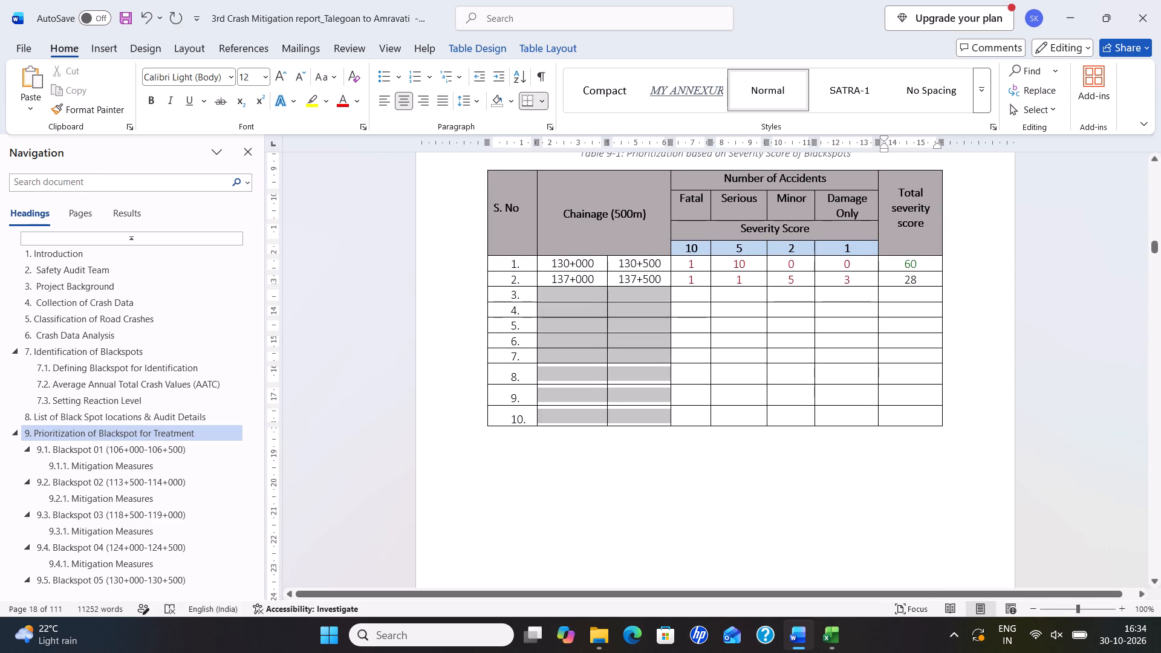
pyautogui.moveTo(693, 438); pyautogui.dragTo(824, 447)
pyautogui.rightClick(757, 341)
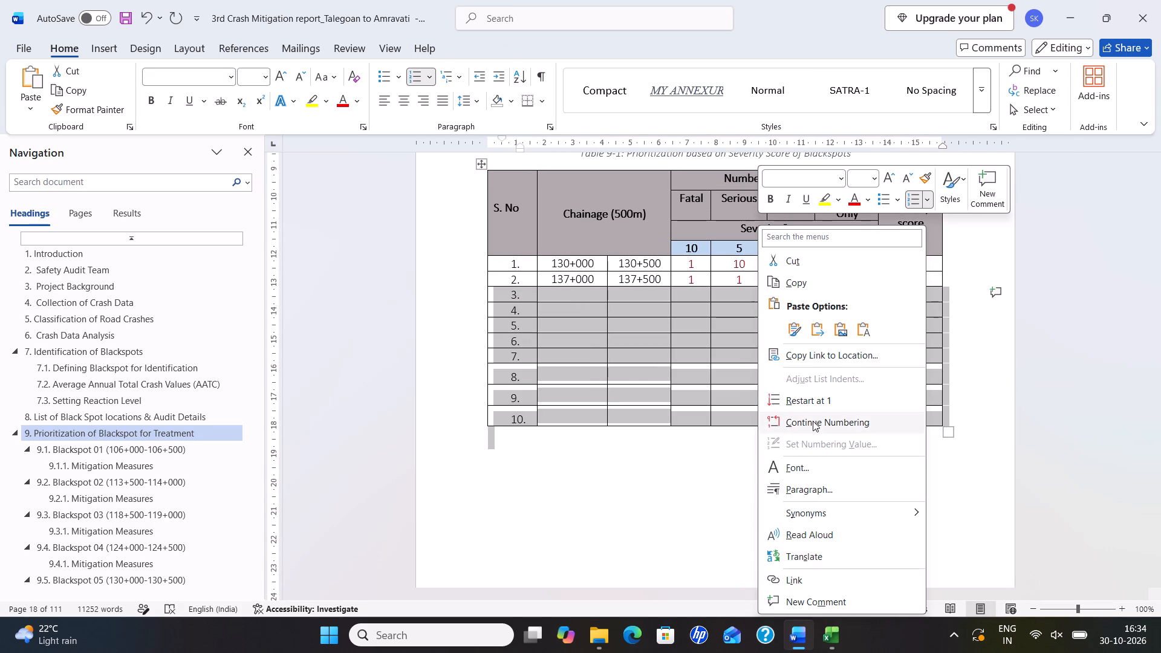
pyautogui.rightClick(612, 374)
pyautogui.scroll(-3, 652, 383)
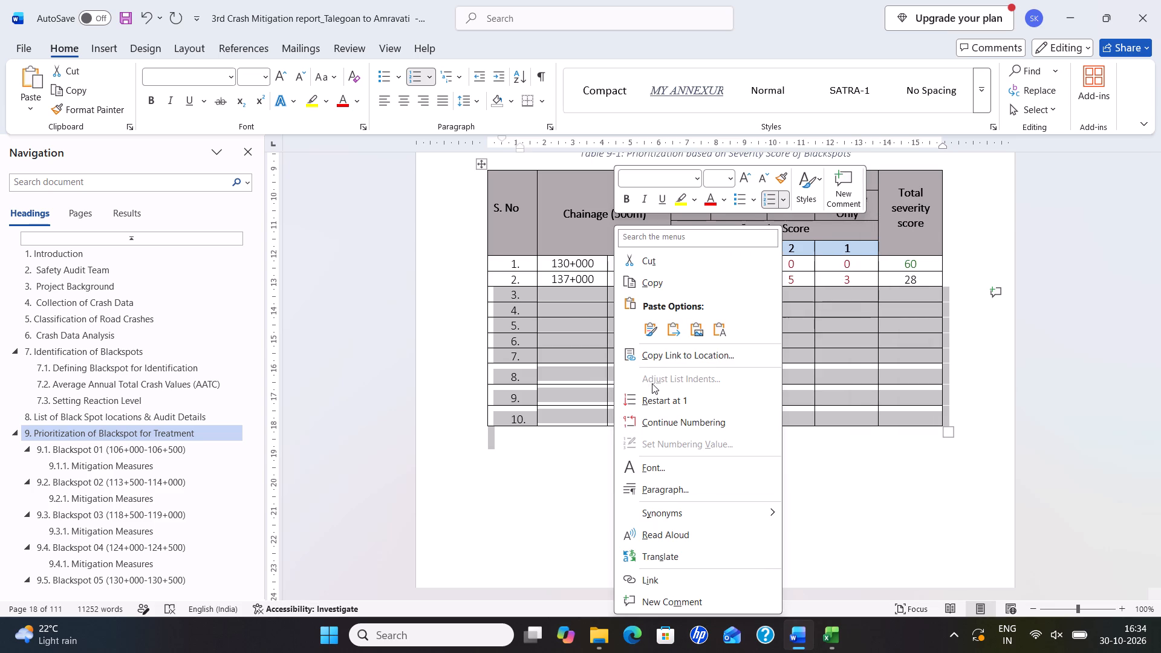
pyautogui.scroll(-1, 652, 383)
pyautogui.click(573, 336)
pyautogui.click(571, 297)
# Delete the empty rows 3 to 10 from Table 9-1, leaving only the two filled blackspot rows.
pyautogui.moveTo(563, 292); pyautogui.dragTo(565, 293)
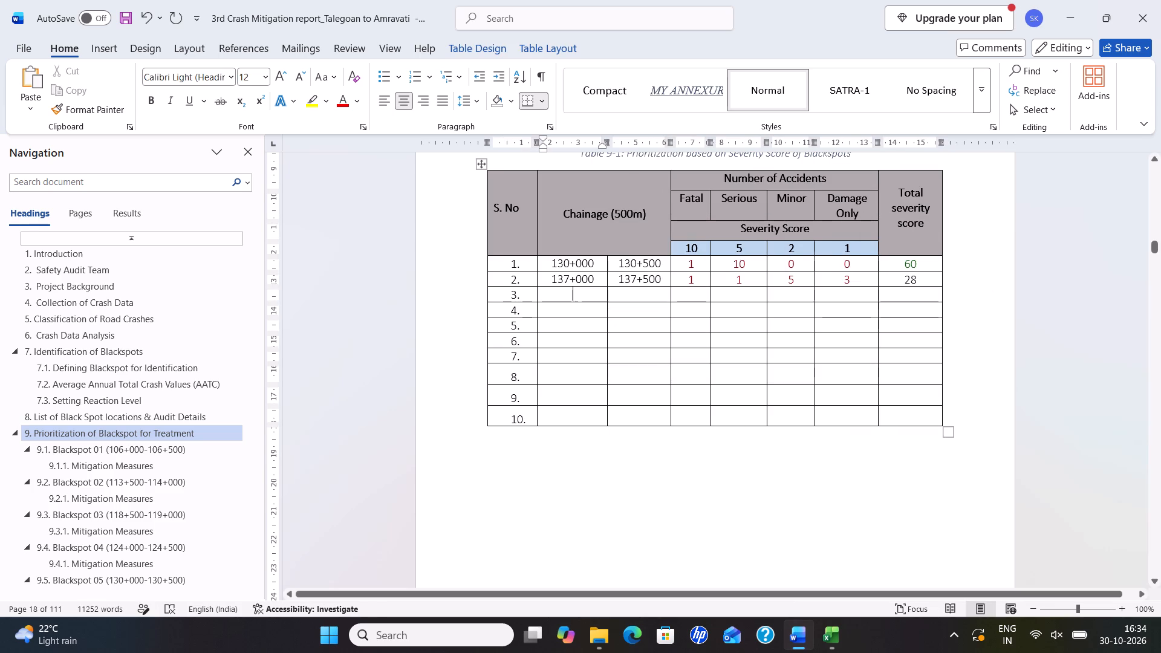
pyautogui.moveTo(565, 293); pyautogui.dragTo(588, 389)
pyautogui.rightClick(588, 389)
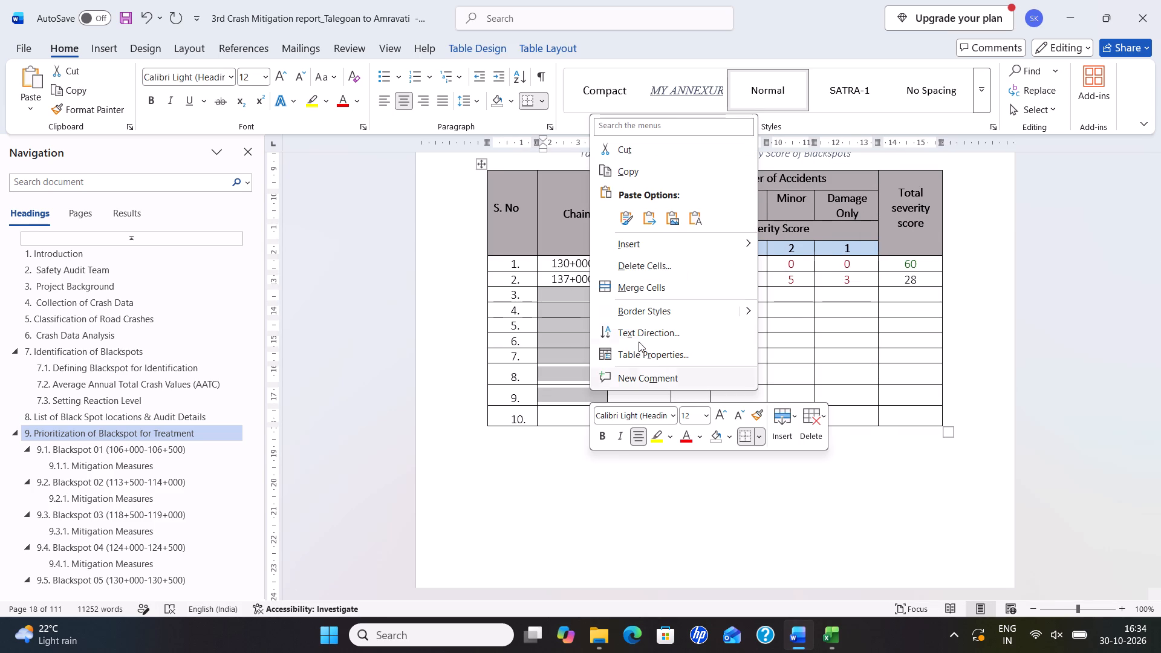
pyautogui.click(646, 259)
pyautogui.click(549, 305)
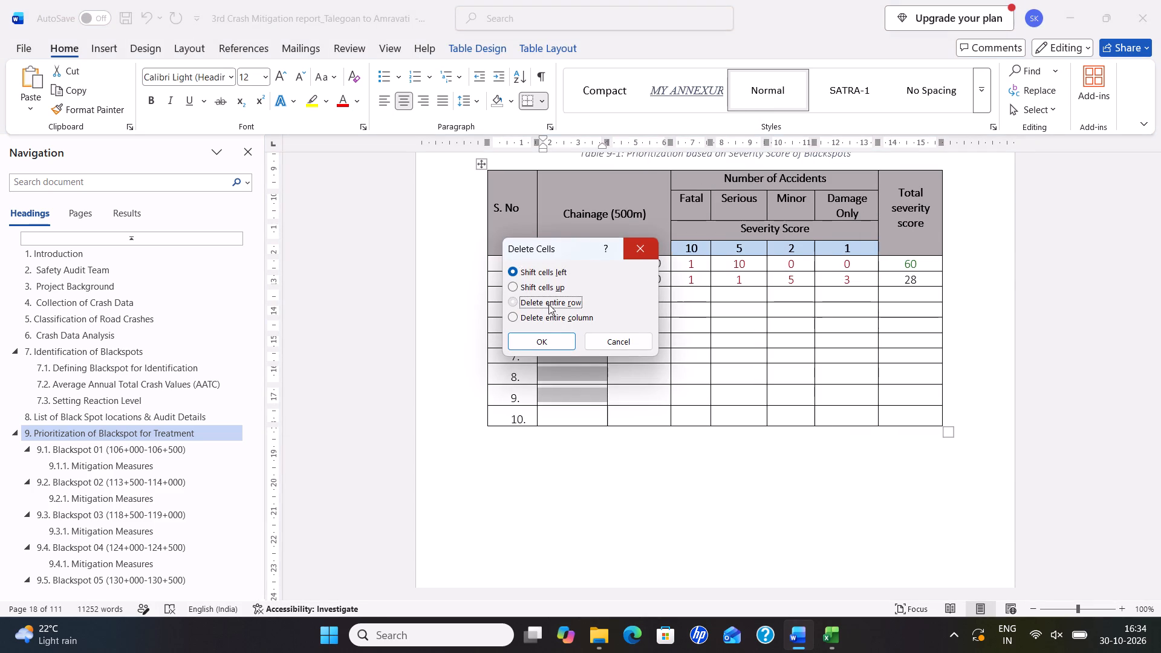
pyautogui.click(550, 340)
pyautogui.moveTo(555, 300); pyautogui.dragTo(577, 303)
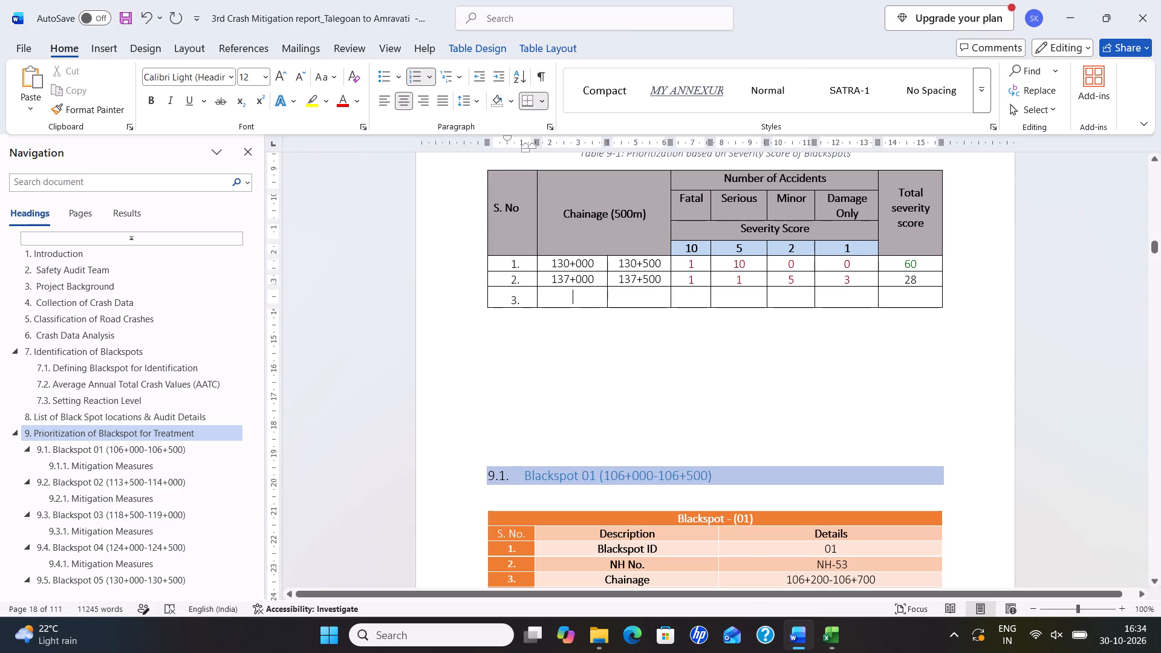
pyautogui.moveTo(577, 303); pyautogui.dragTo(617, 301)
pyautogui.rightClick(619, 299)
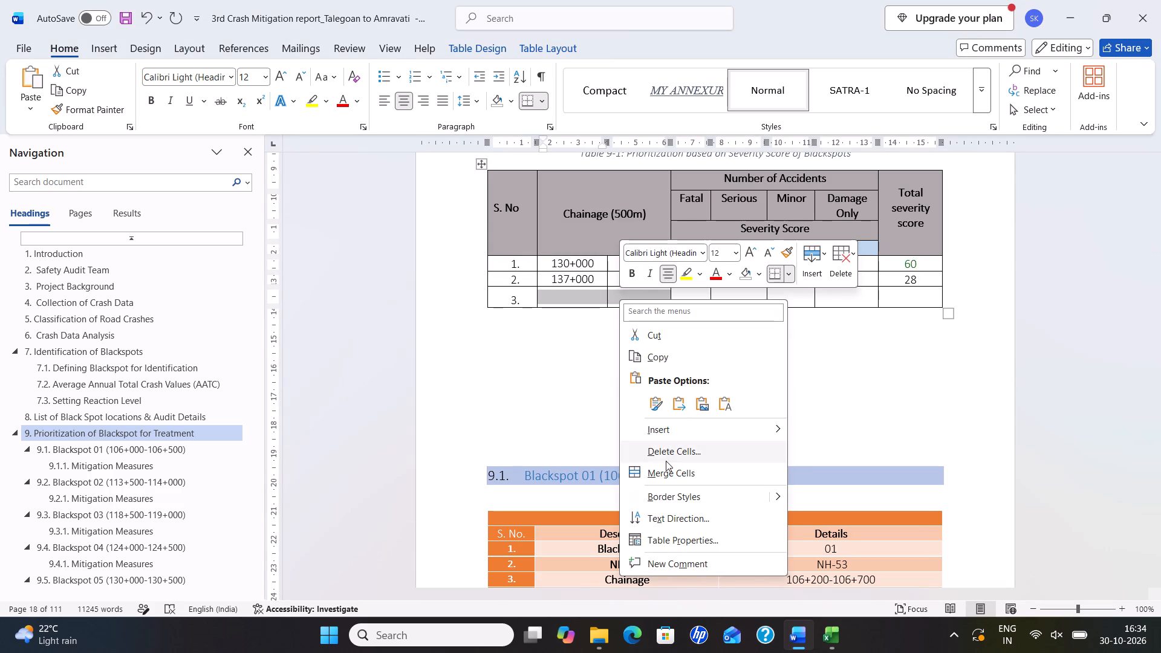
pyautogui.click(675, 450)
pyautogui.click(550, 304)
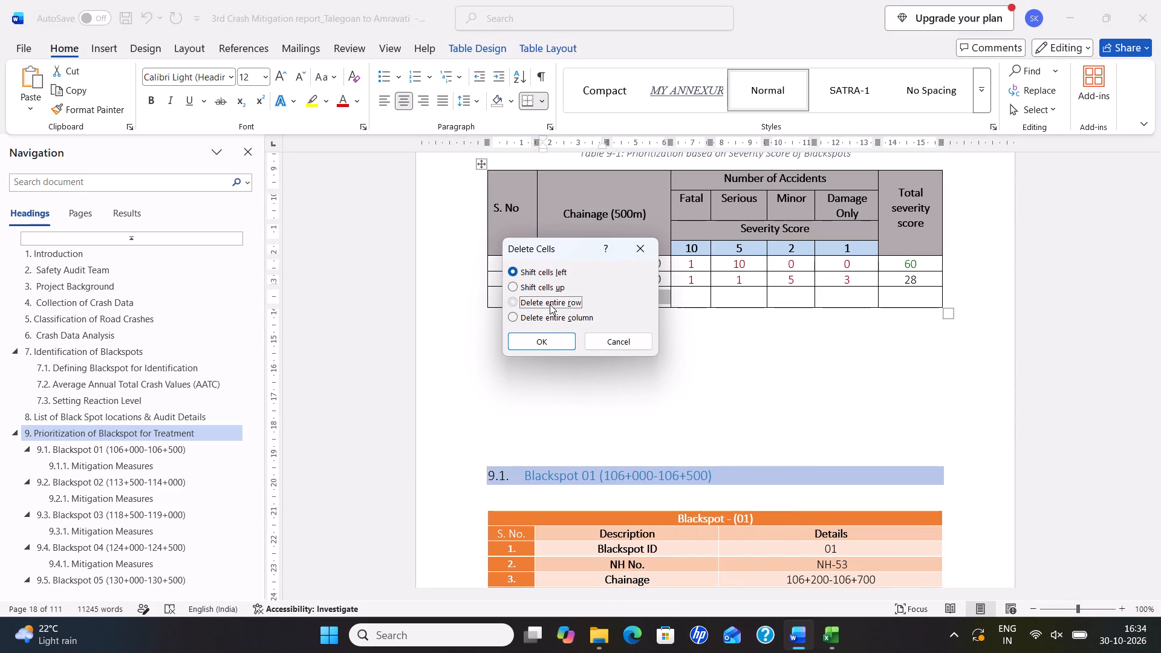
pyautogui.click(551, 345)
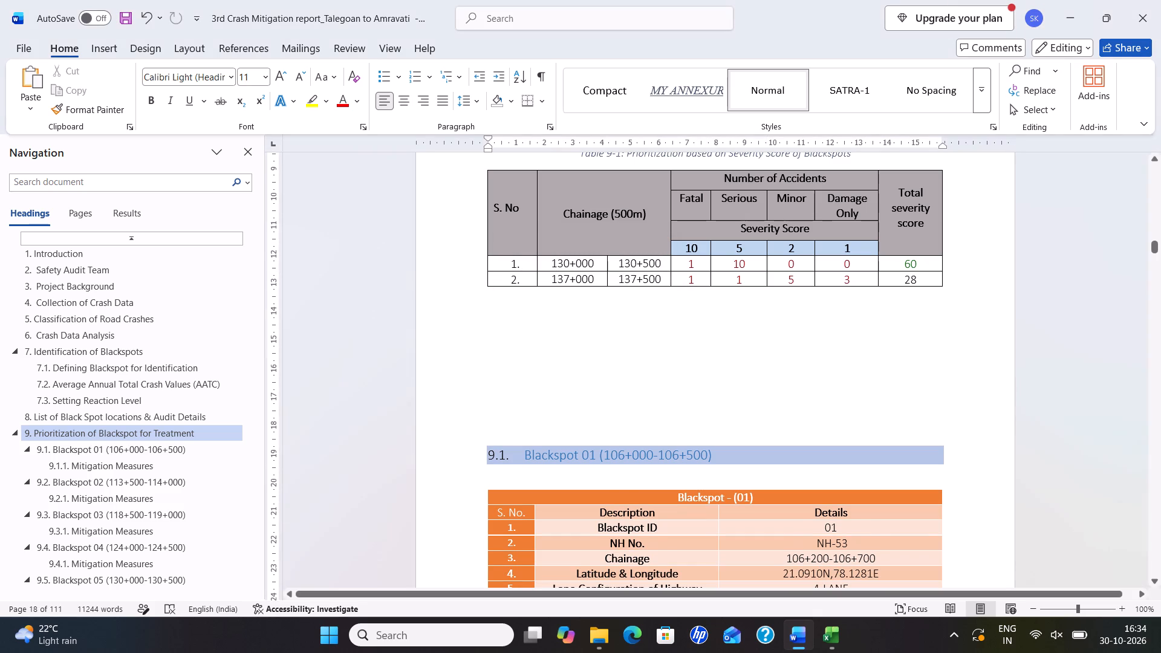
# Insert six blank lines below Table 9-1 so the 9.1 Blackspot 01 heading starts on the following page.
pyautogui.scroll(-6, 603, 392)
pyautogui.click(633, 185)
pyautogui.press('Return')
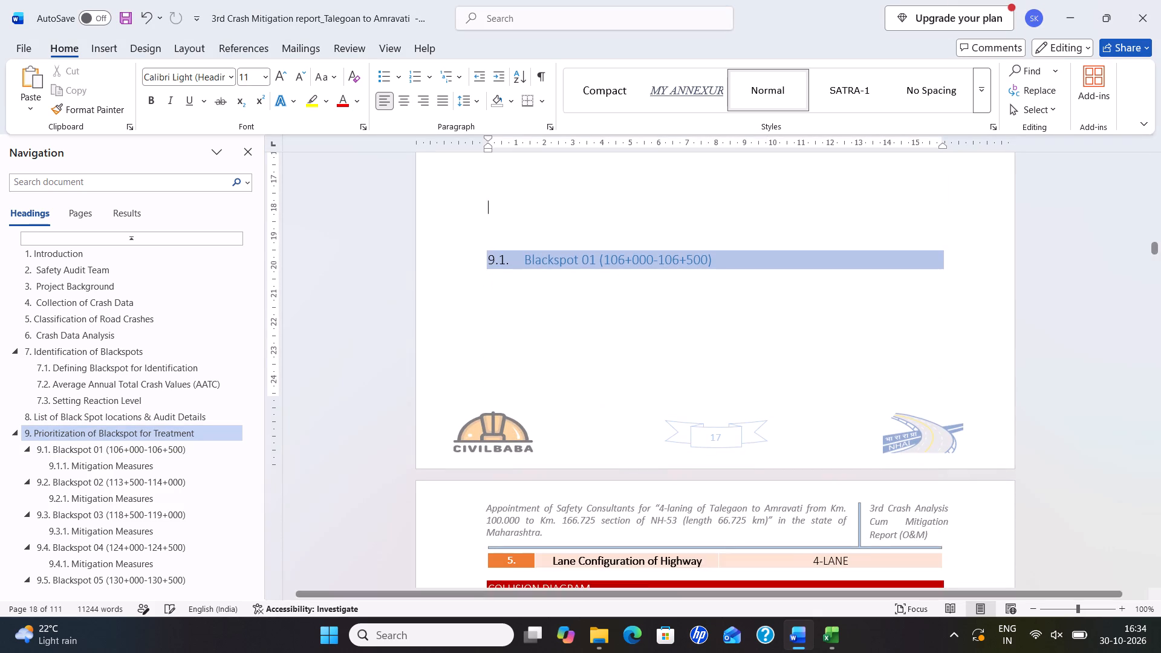
pyautogui.press('Return')
pyautogui.press('Return')
pyautogui.press('Return')
pyautogui.press('Return')
pyautogui.press('Return')
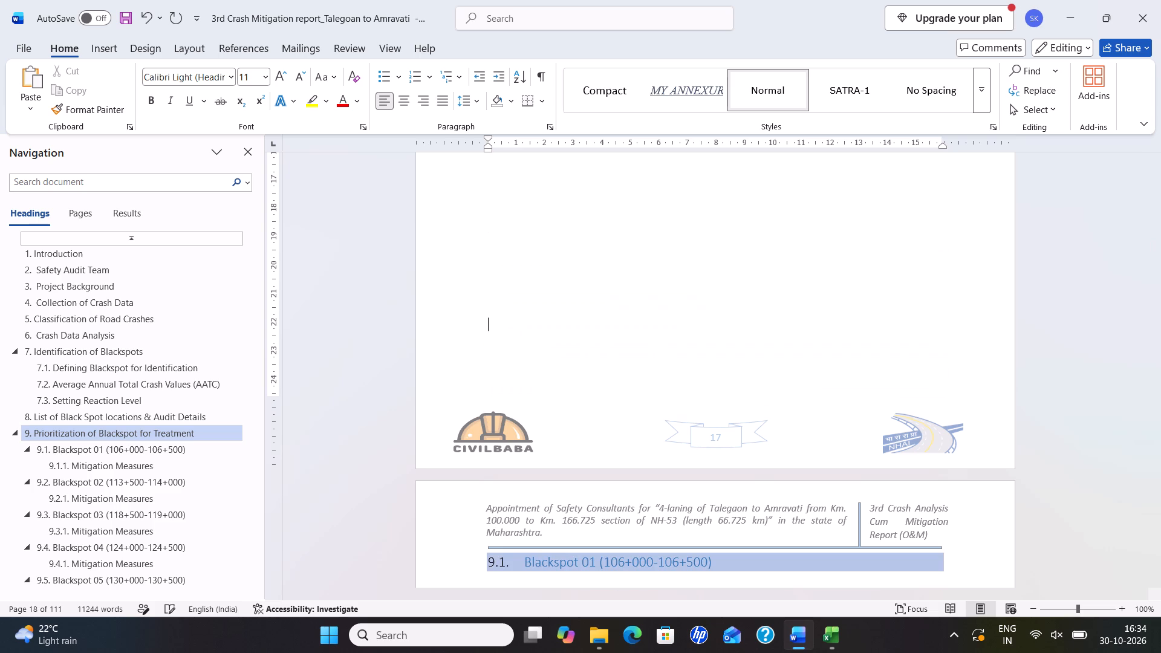
# Look back through sections 7.2 and 7.1 and the tables and charts of section 6, Crash Data Analysis.
pyautogui.scroll(-4, 660, 273)
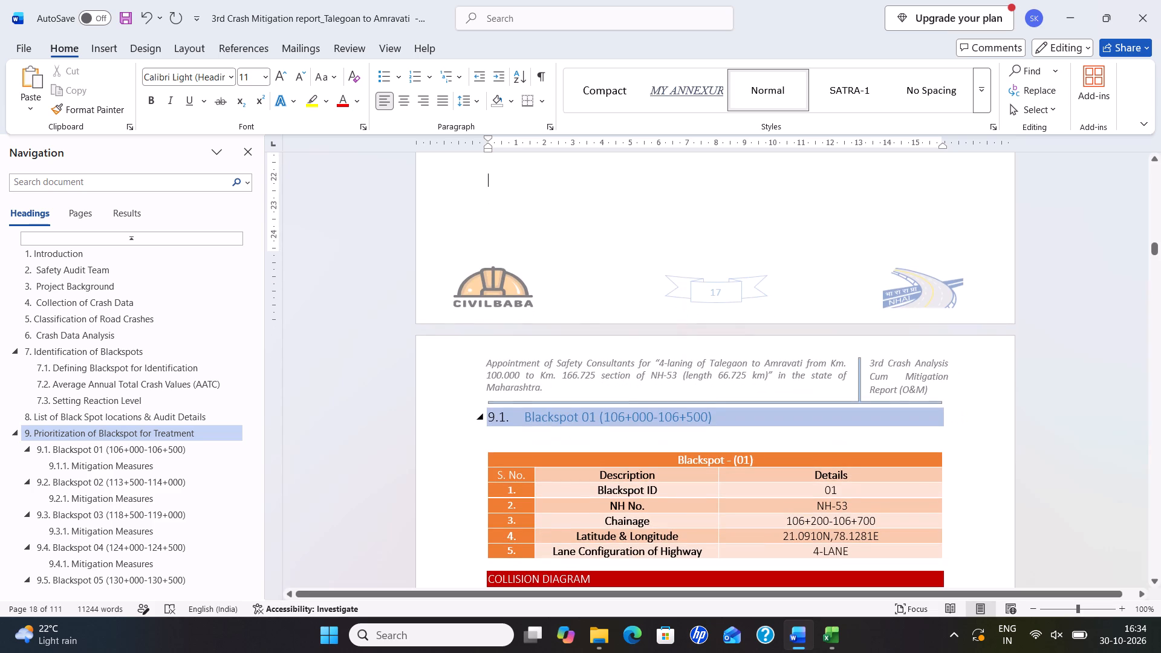
pyautogui.click(138, 382)
pyautogui.click(142, 378)
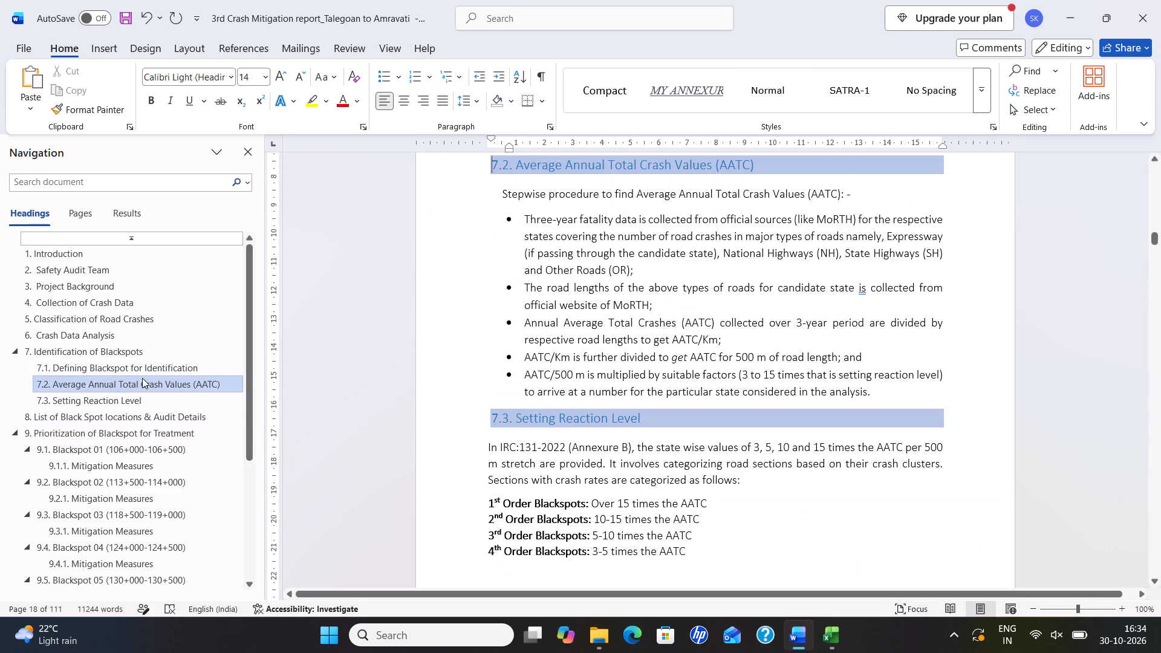
pyautogui.click(127, 362)
pyautogui.click(155, 368)
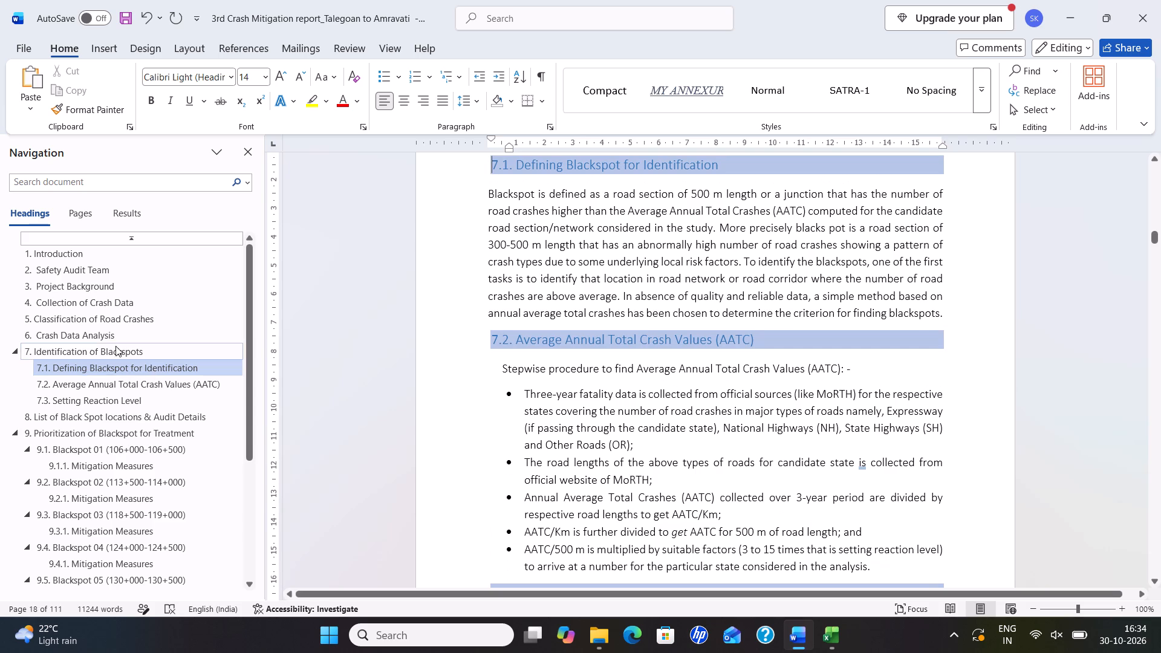
pyautogui.click(115, 346)
pyautogui.click(108, 342)
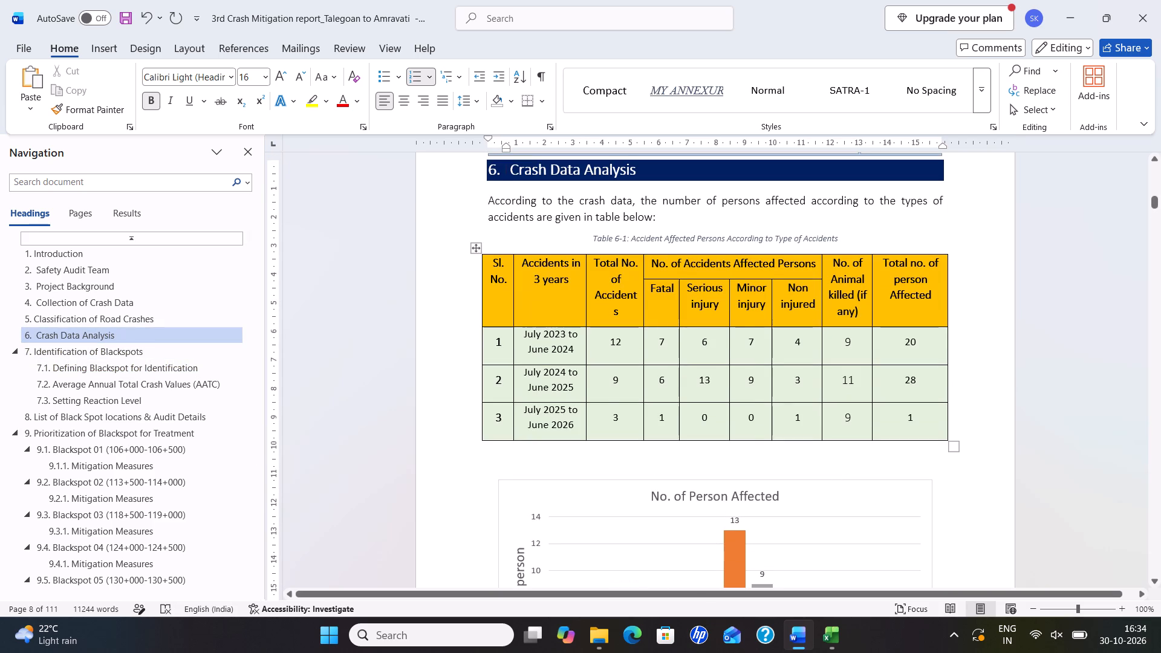
pyautogui.scroll(-20, 854, 399)
pyautogui.scroll(-5, 854, 399)
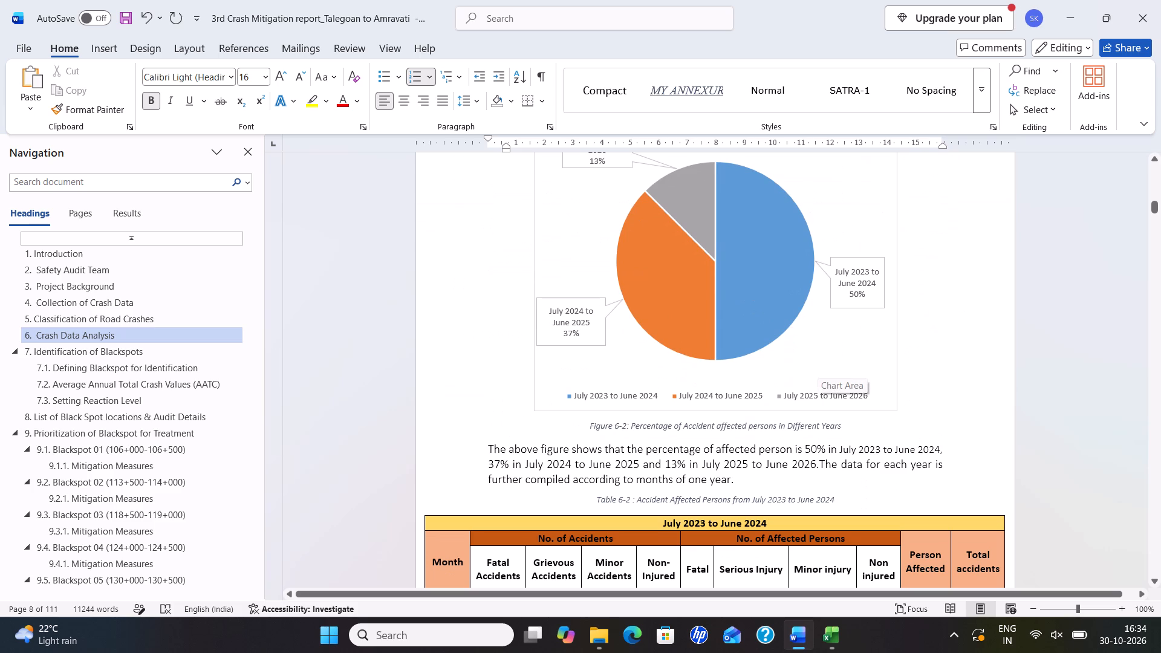
# Save the crash mitigation report.
pyautogui.hotkey('ctrl', 's')
pyautogui.hotkey('ctrl', 's')
pyautogui.hotkey('ctrl', 's')
pyautogui.hotkey('ctrl', 's')
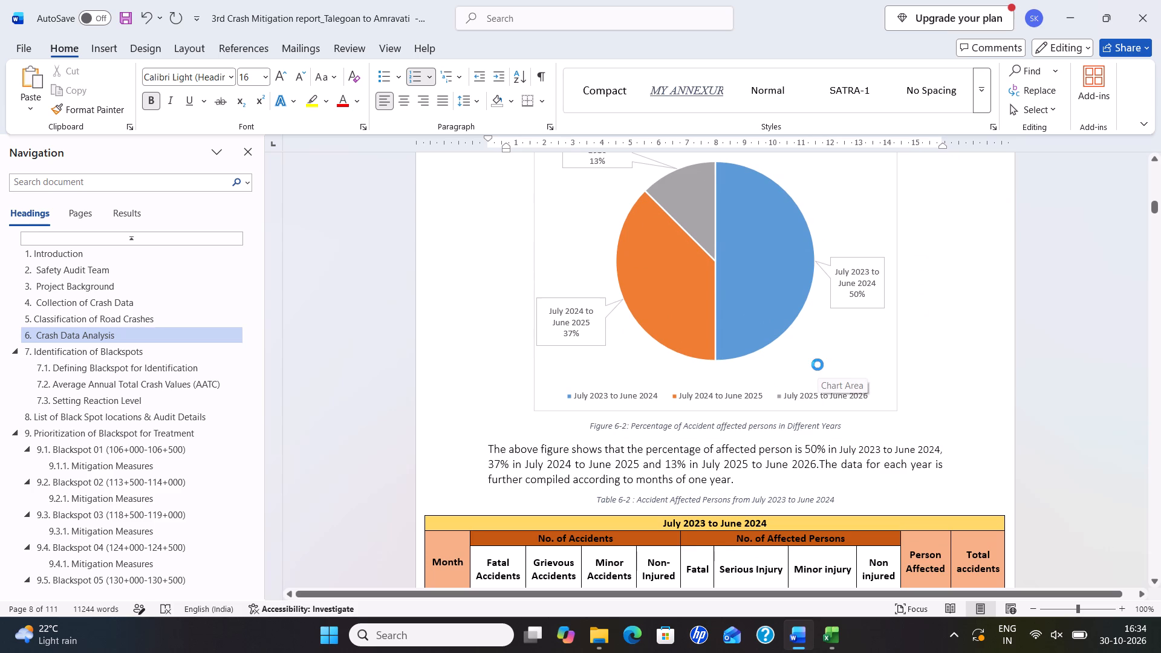
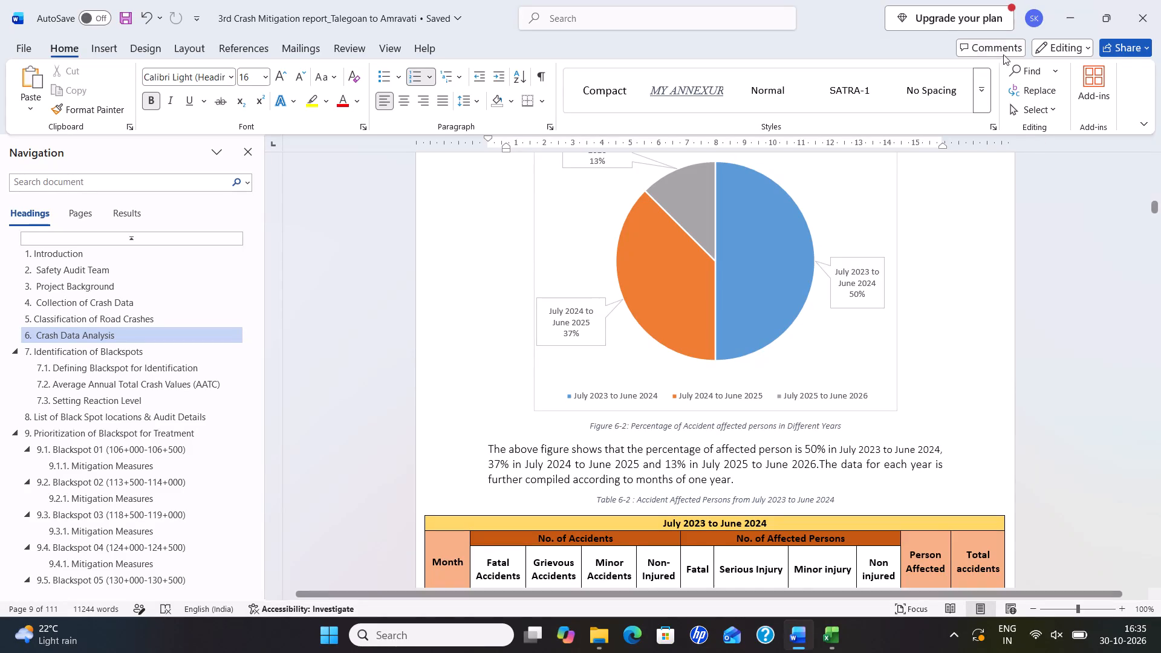
# Minimize the crash mitigation report to bring the PrioritisedBlackspot workbook in Excel into view.
pyautogui.click(1064, 21)
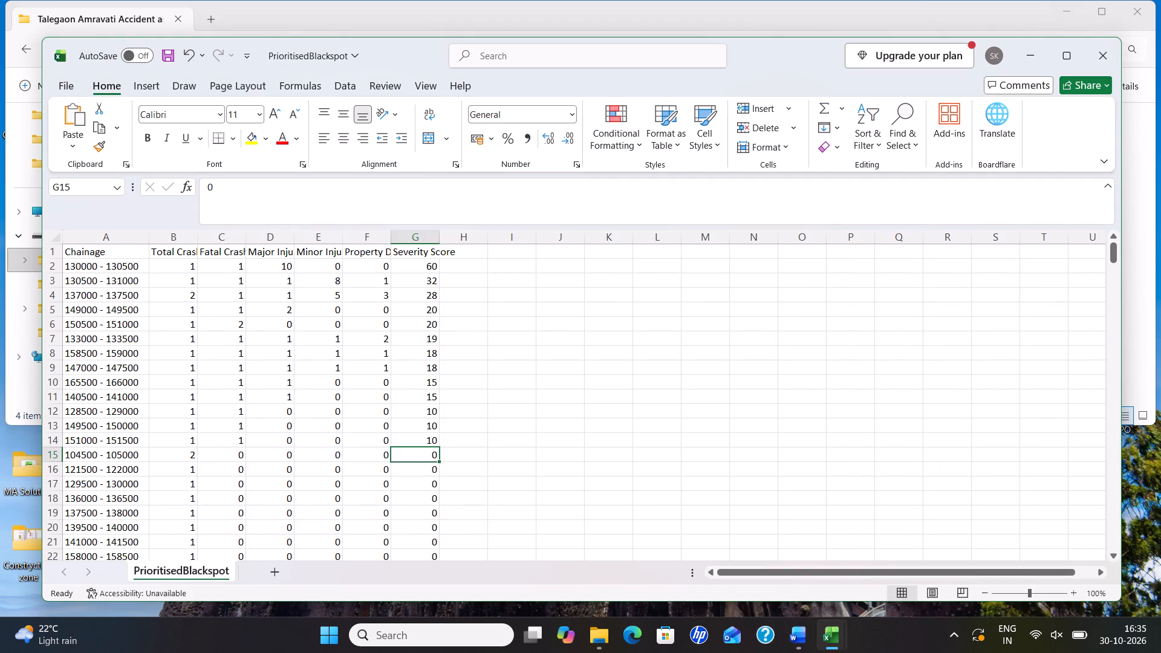
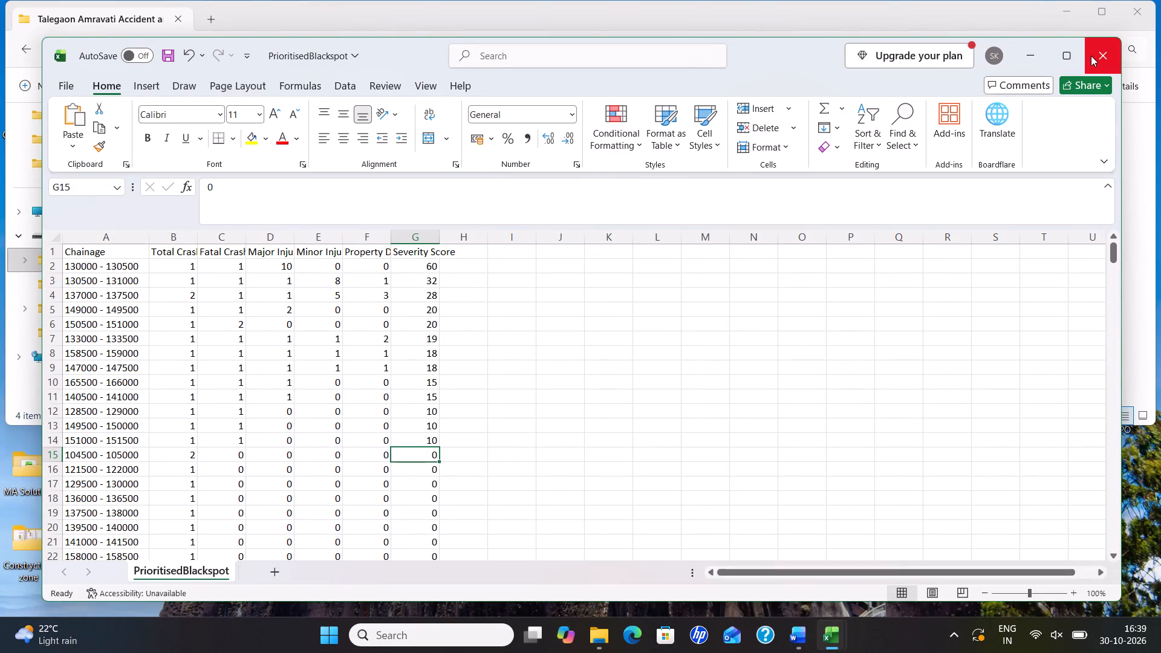
# Close the PrioritisedBlackspot workbook, saving its changes in the Talegaon Amravati Accident analysis 2026 folder.
pyautogui.scroll(5, 565, 384)
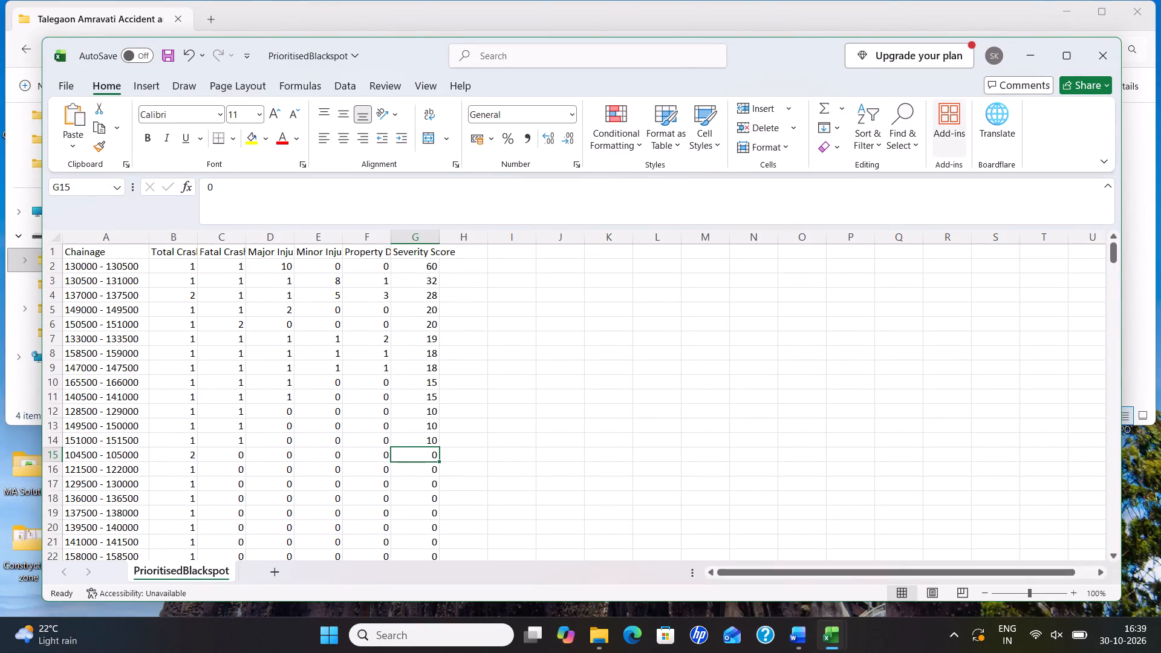
pyautogui.scroll(2, 513, 369)
pyautogui.scroll(-15, 510, 368)
pyautogui.scroll(8, 594, 431)
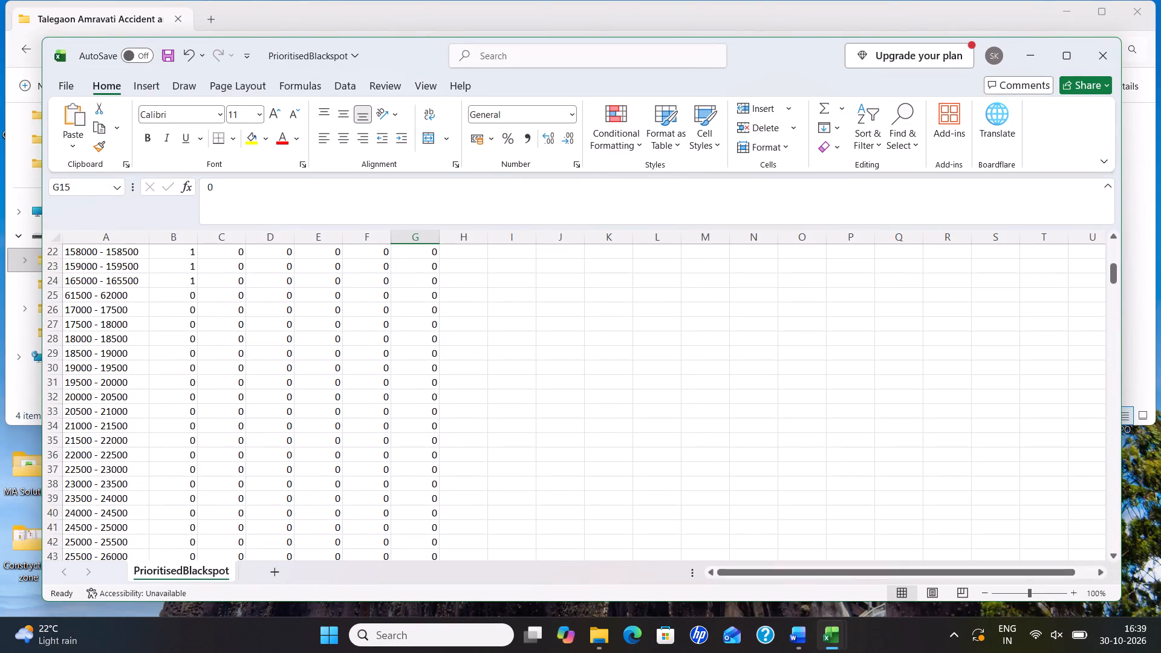
pyautogui.scroll(17, 689, 322)
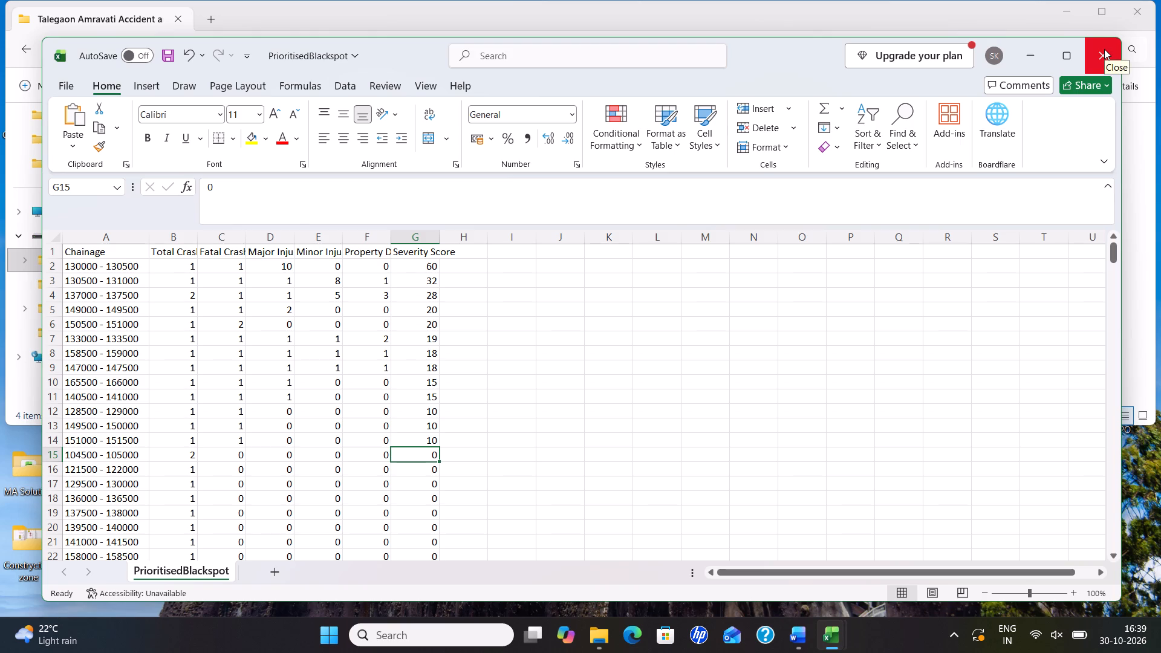
pyautogui.click(1104, 49)
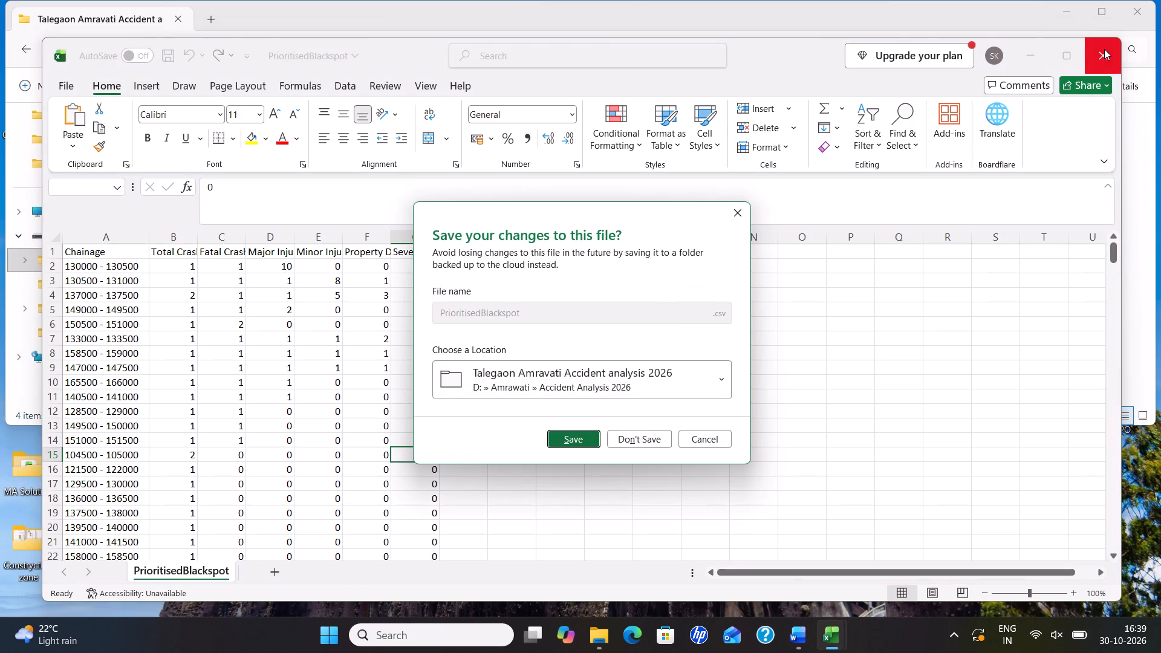
pyautogui.click(579, 437)
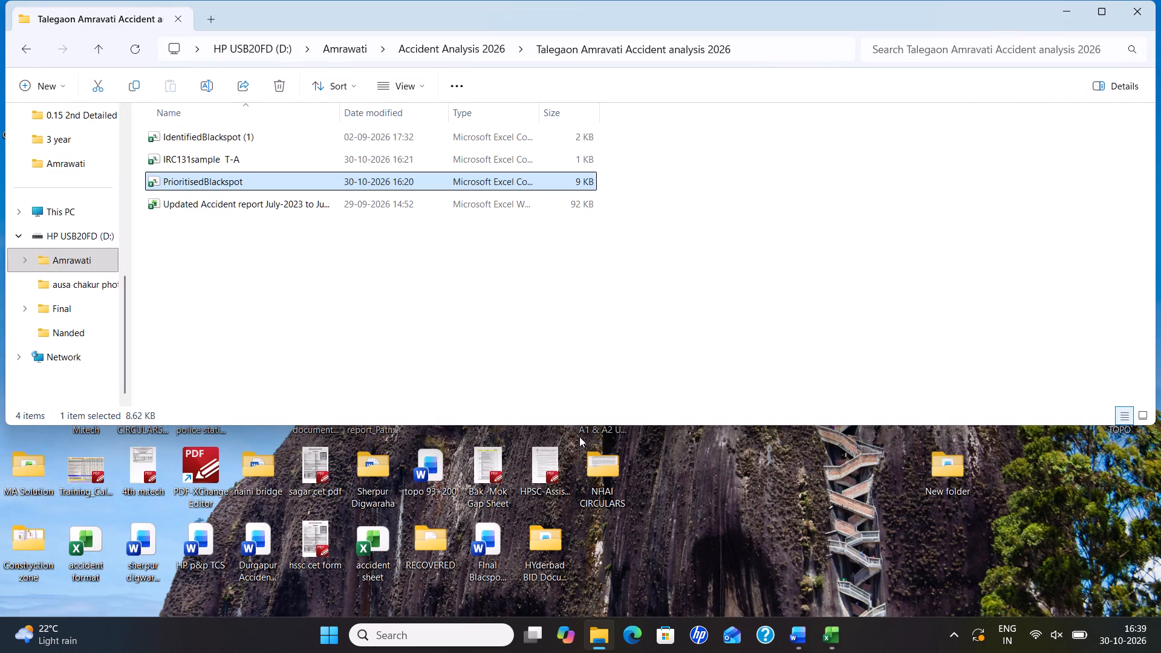
# Switch to the crash mitigation report in Word and review sections 8 and 9, including the Blackspot 02 details and mitigation measures.
pyautogui.click(796, 642)
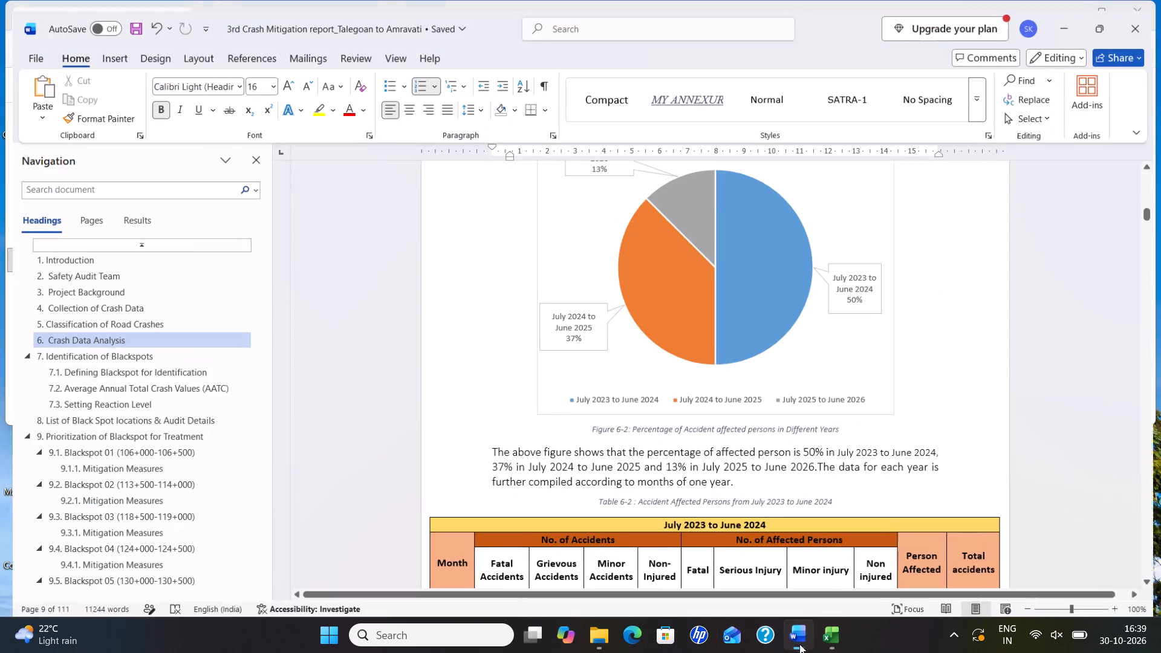
pyautogui.scroll(-4, 298, 459)
pyautogui.scroll(-4, 496, 484)
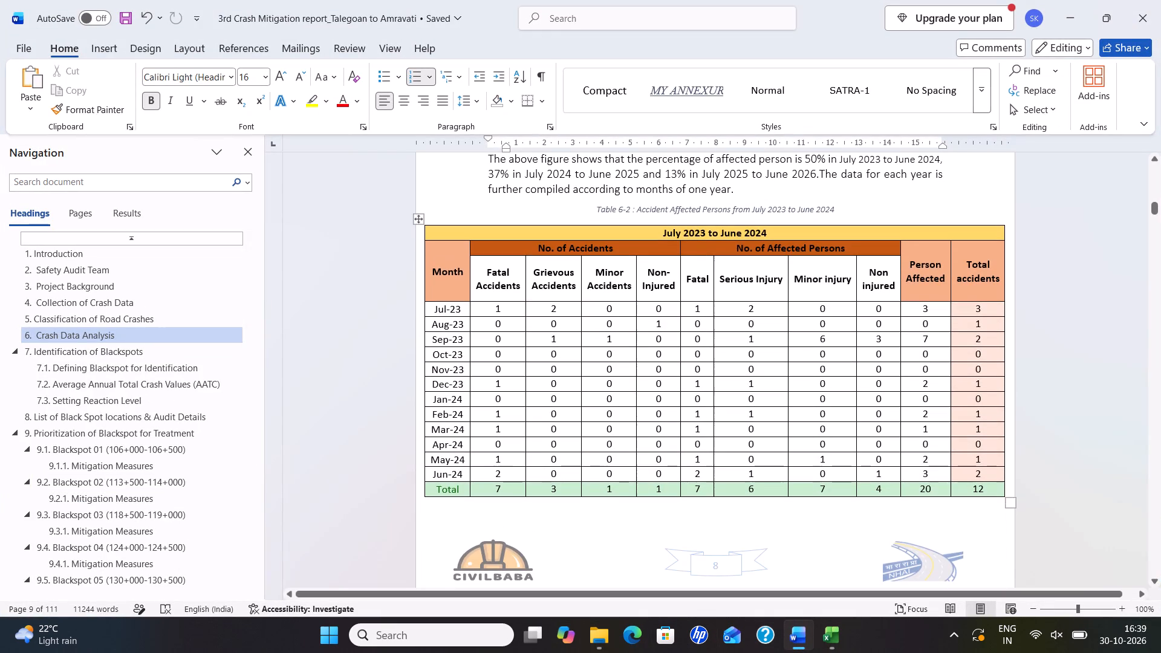
pyautogui.click(106, 415)
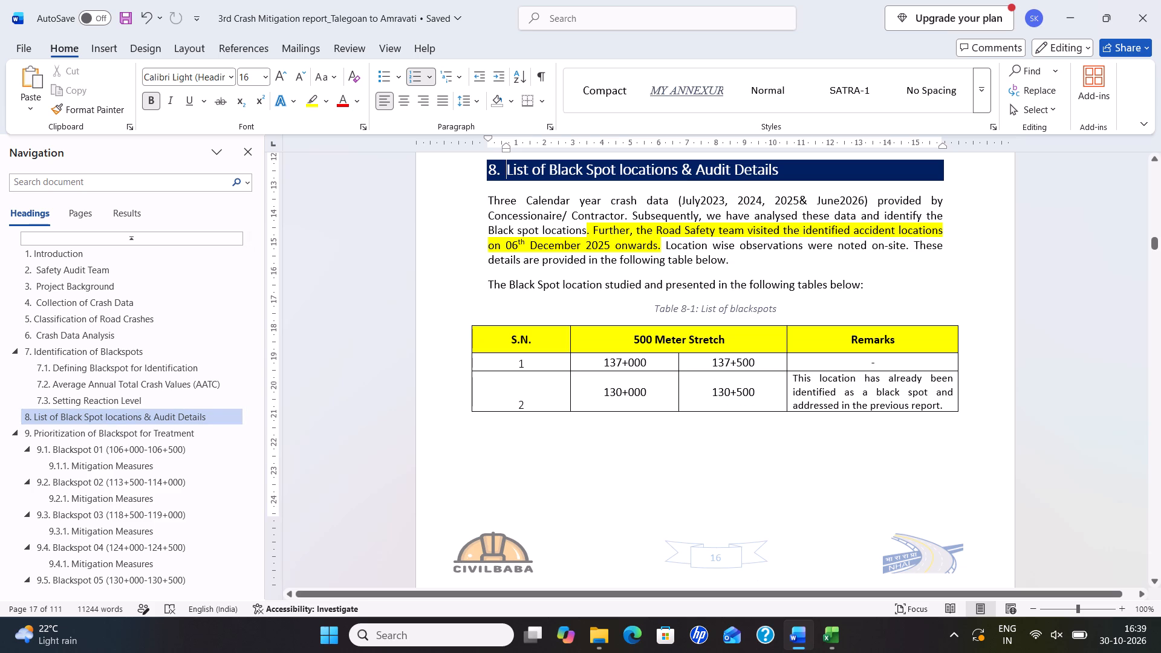
pyautogui.click(183, 437)
pyautogui.click(184, 449)
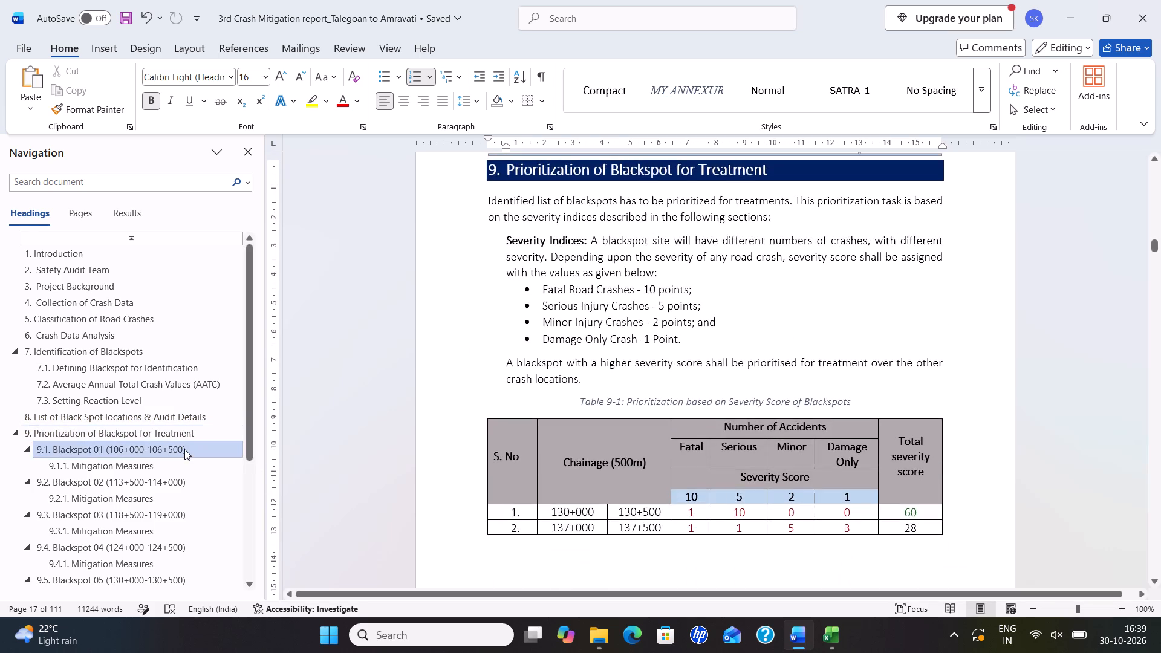
pyautogui.click(184, 476)
pyautogui.scroll(-6, 669, 374)
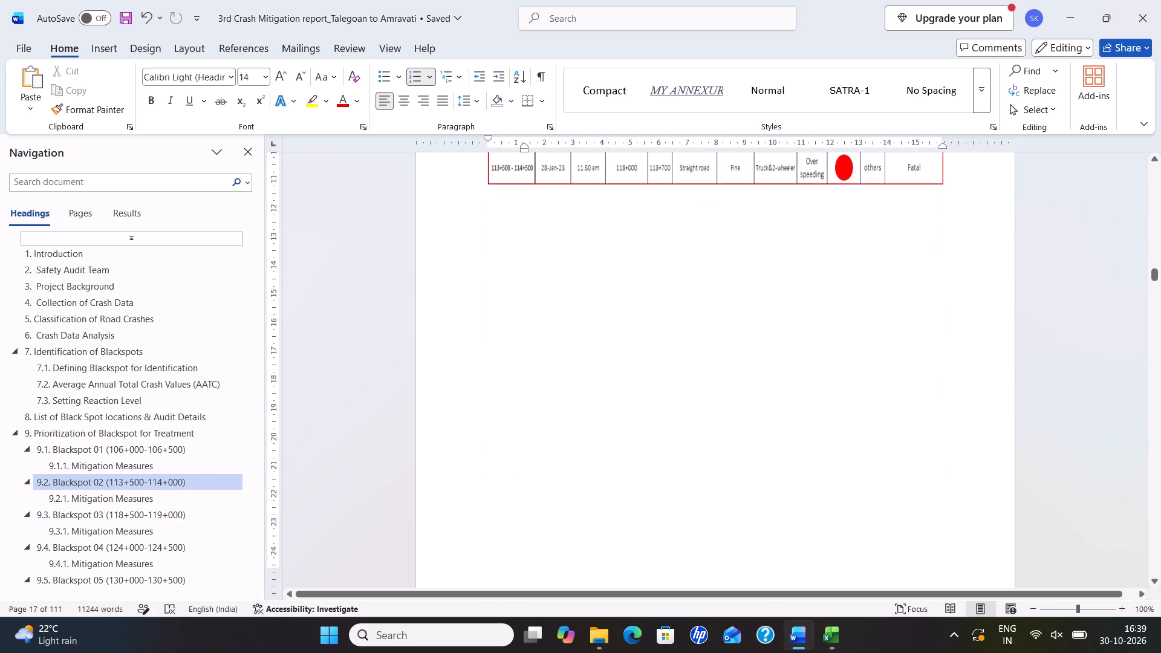
pyautogui.scroll(-20, 669, 373)
pyautogui.scroll(-3, 669, 373)
pyautogui.scroll(1, 847, 576)
pyautogui.scroll(-1, 847, 576)
pyautogui.scroll(-4, 446, 470)
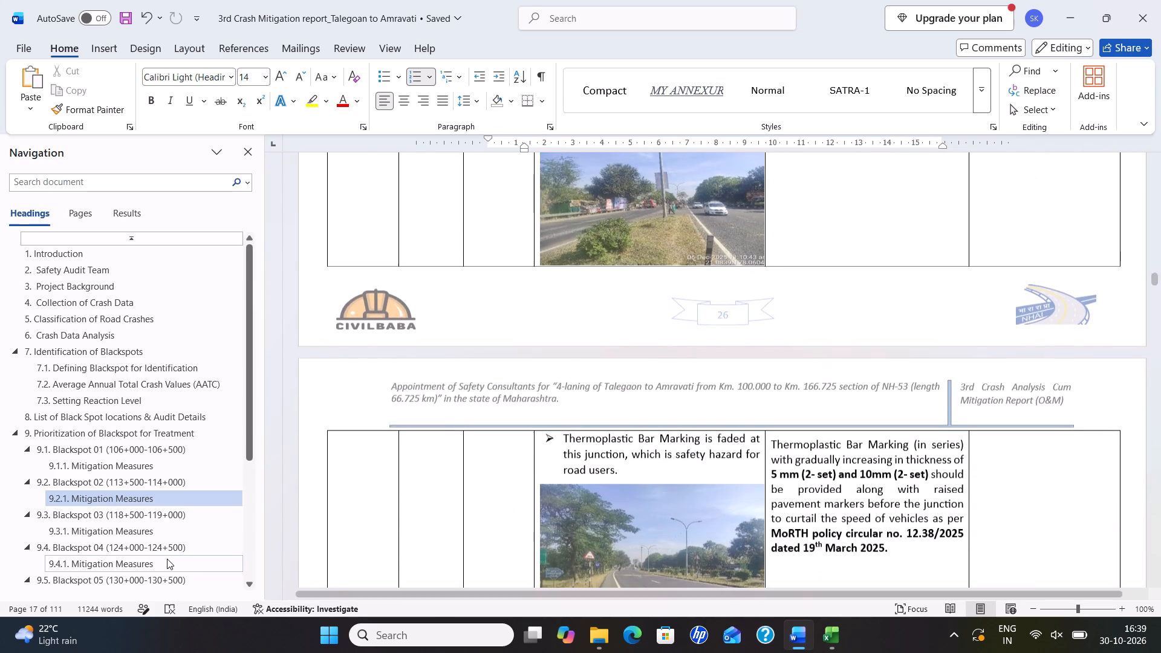
pyautogui.scroll(-8, 135, 510)
pyautogui.scroll(1, 134, 510)
pyautogui.scroll(-20, 134, 510)
pyautogui.scroll(-4, 134, 510)
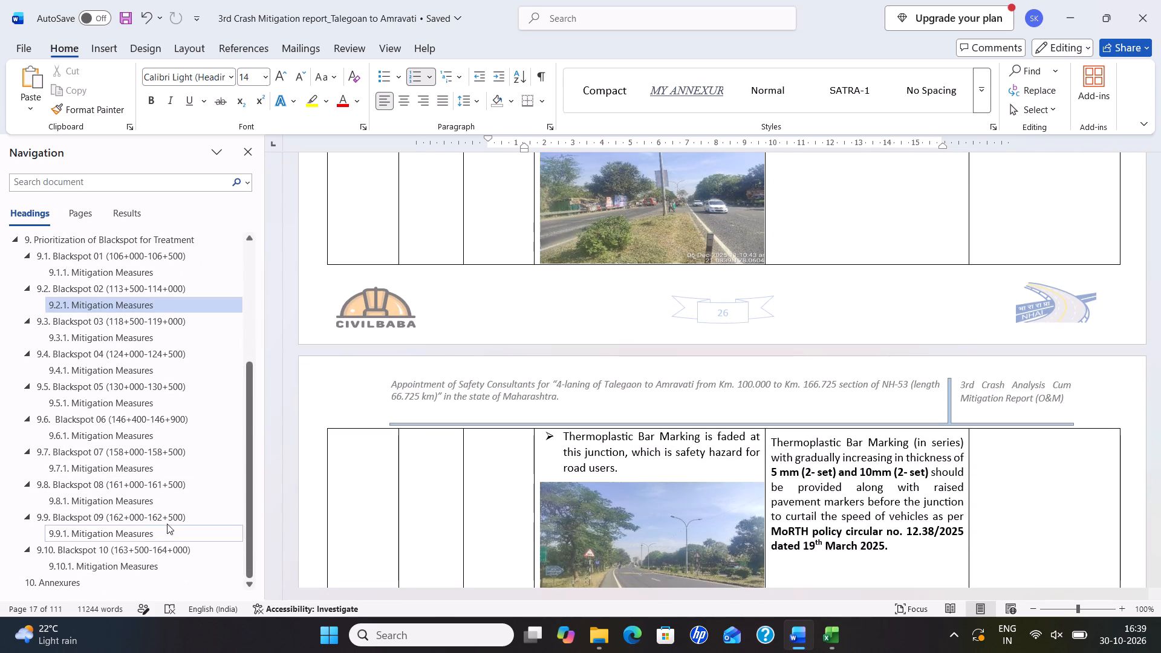
pyautogui.scroll(-19, 167, 524)
pyautogui.scroll(9, 1068, 357)
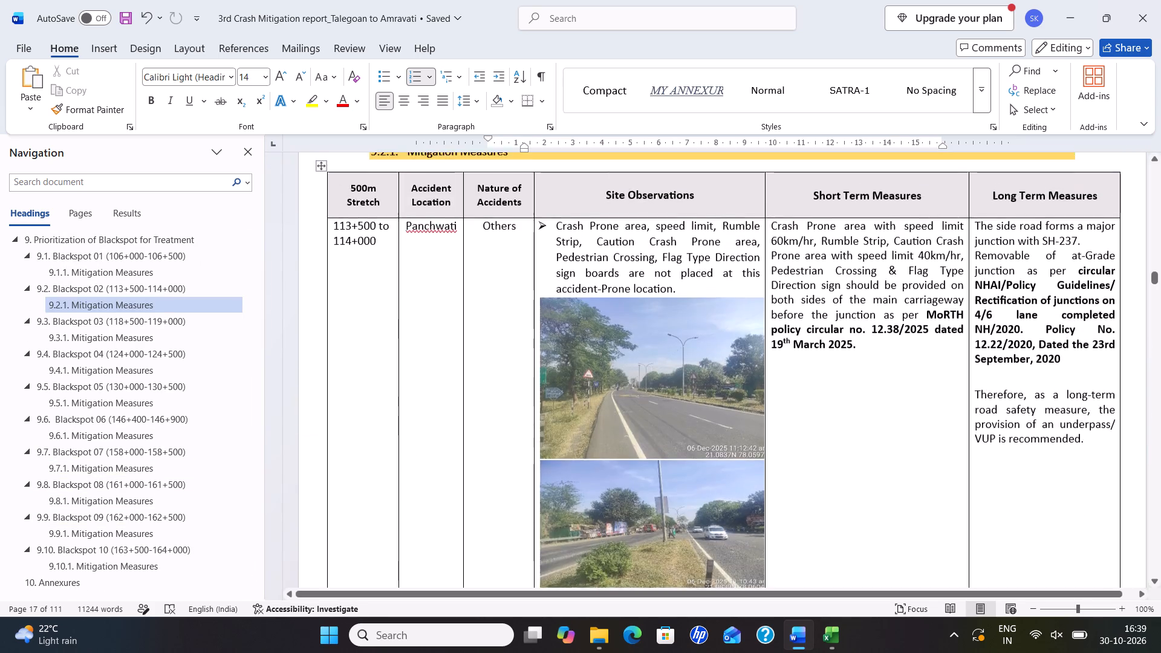
pyautogui.scroll(20, 1052, 368)
pyautogui.scroll(5, 1052, 368)
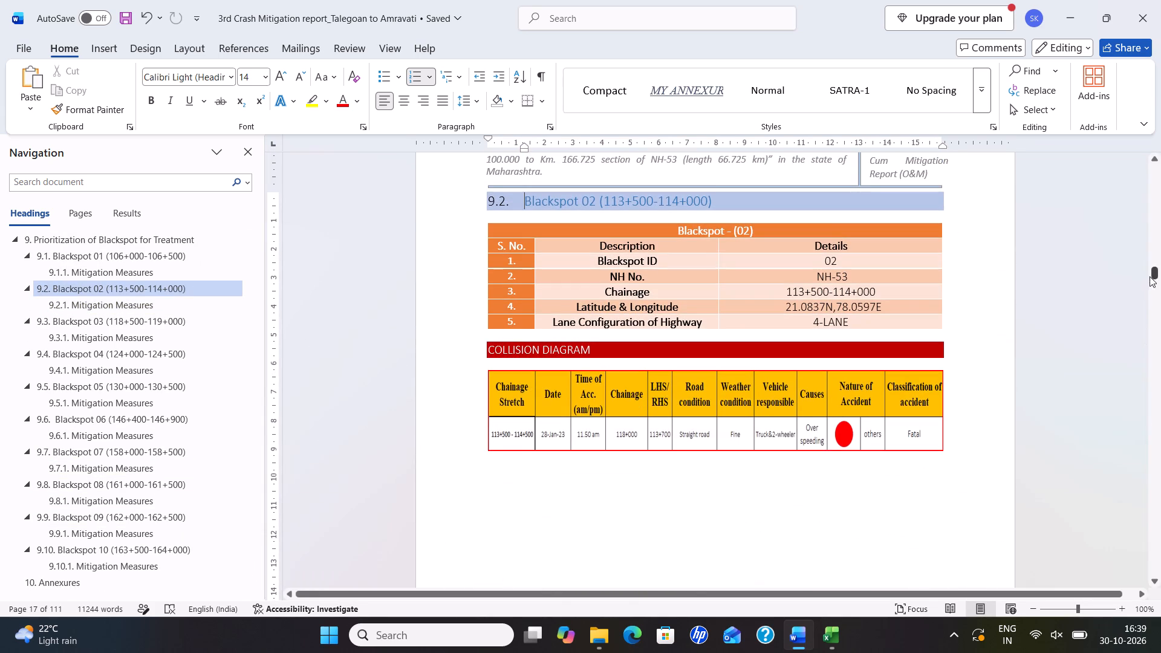
# Save the 3rd Crash Mitigation report for Talegaon to Amravati.
pyautogui.moveTo(1157, 273); pyautogui.dragTo(1158, 155)
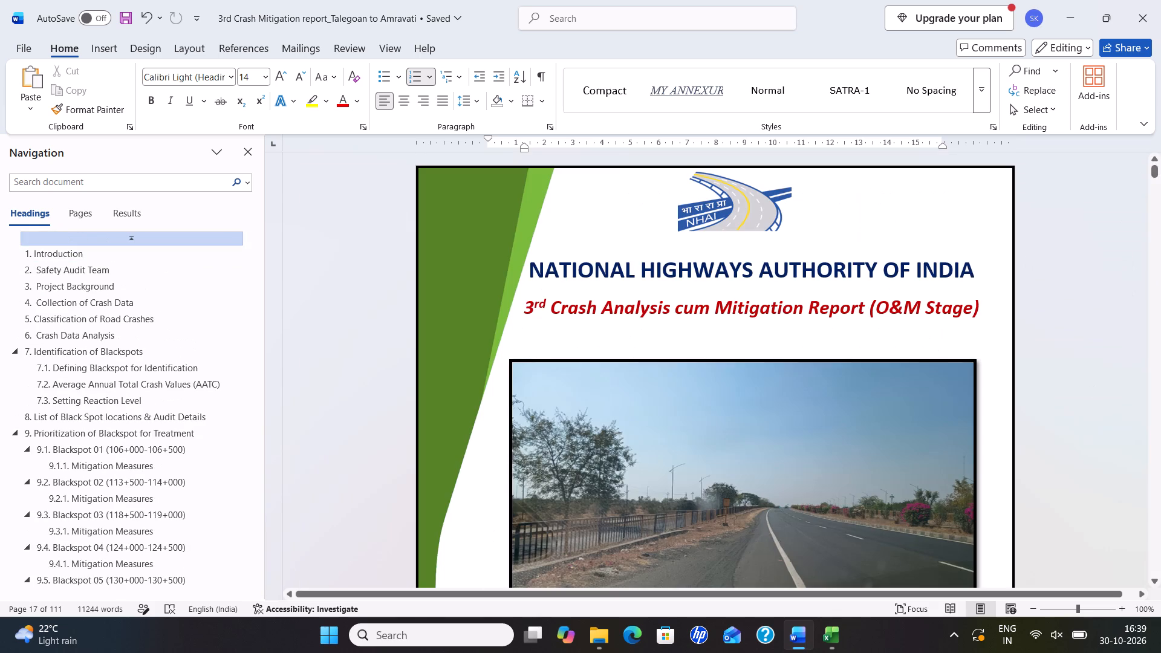
pyautogui.hotkey('ctrl', 's')
pyautogui.hotkey('ctrl', 's')
pyautogui.hotkey('ctrl', 's')
pyautogui.hotkey('ctrl', 's')
pyautogui.hotkey('ctrl', 's')
pyautogui.hotkey('ctrl', 's')
pyautogui.hotkey('ctrl', 's')
pyautogui.hotkey('ctrl', 's')
pyautogui.hotkey('ctrl', 's')
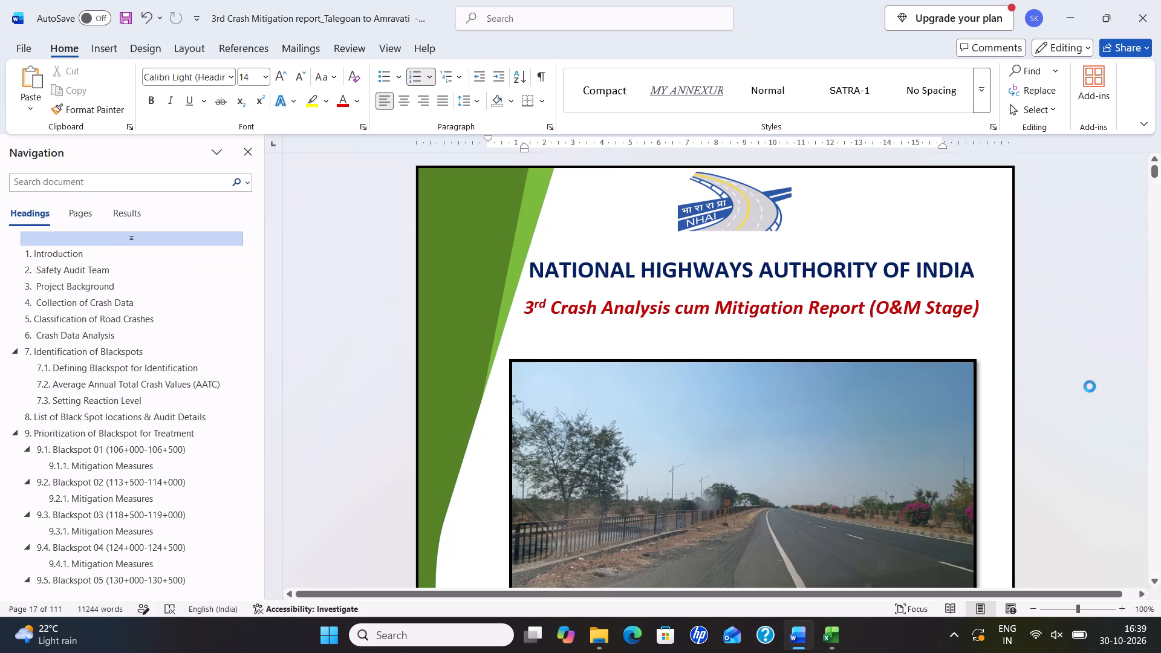
pyautogui.hotkey('ctrl', 's')
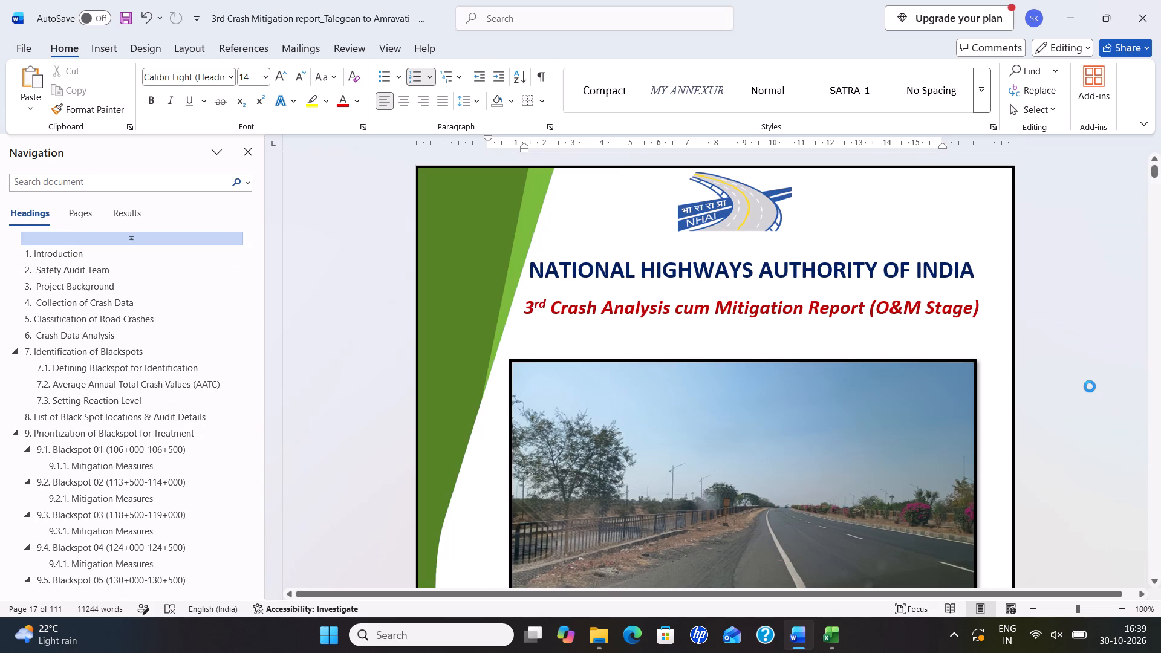